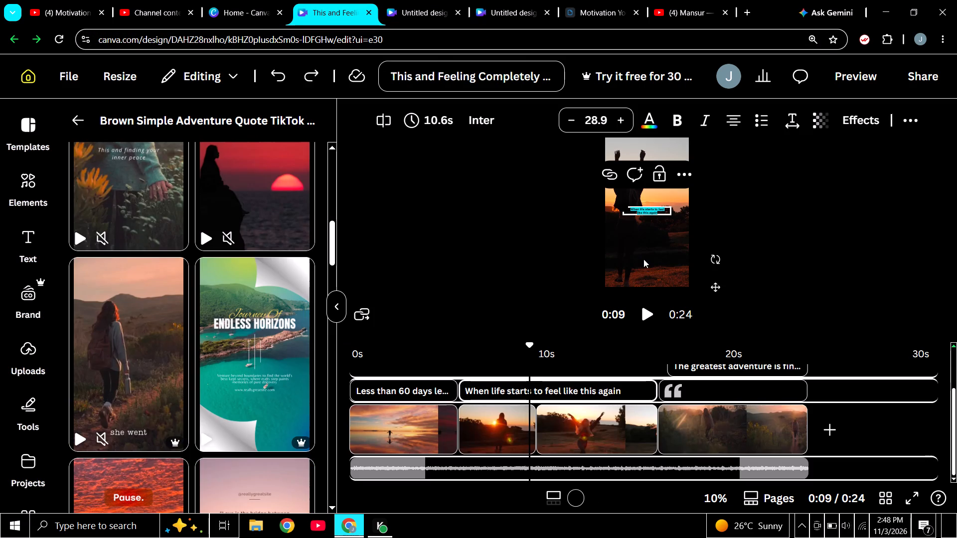
pyautogui.hotkey('ctrl', 'v')
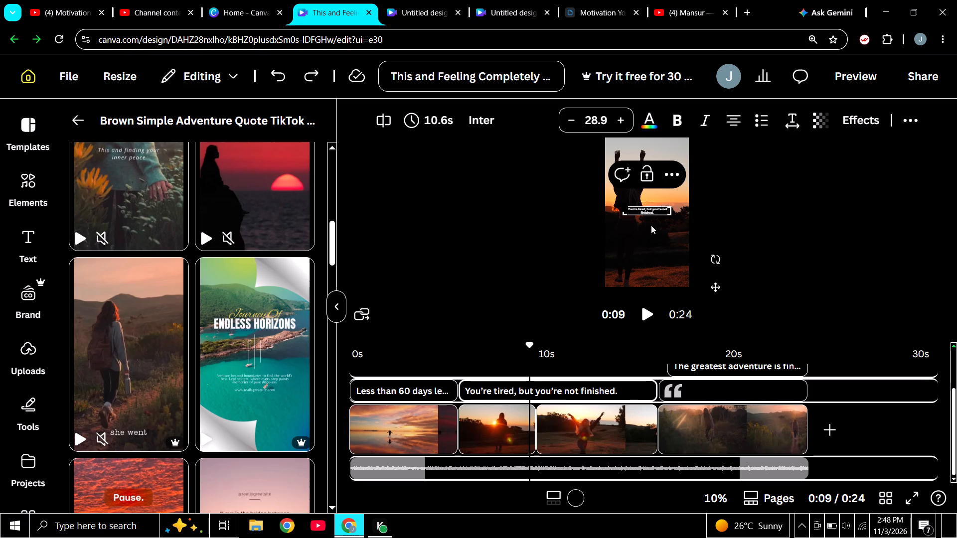
# Check the first caption's font size, and enlarge the "You're tired, but you're not finished." caption to 56.9 to match.
pyautogui.moveTo(659, 212); pyautogui.dragTo(629, 204)
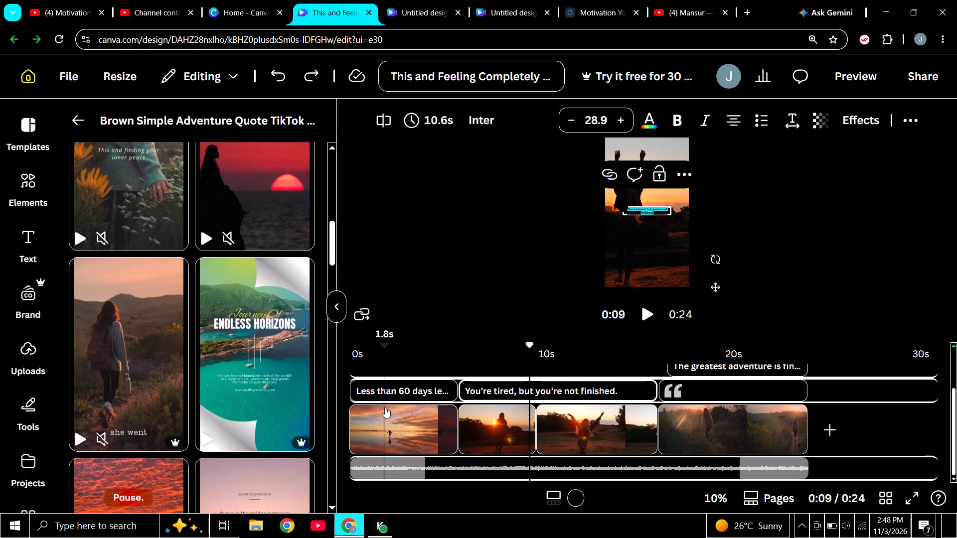
pyautogui.click(405, 390)
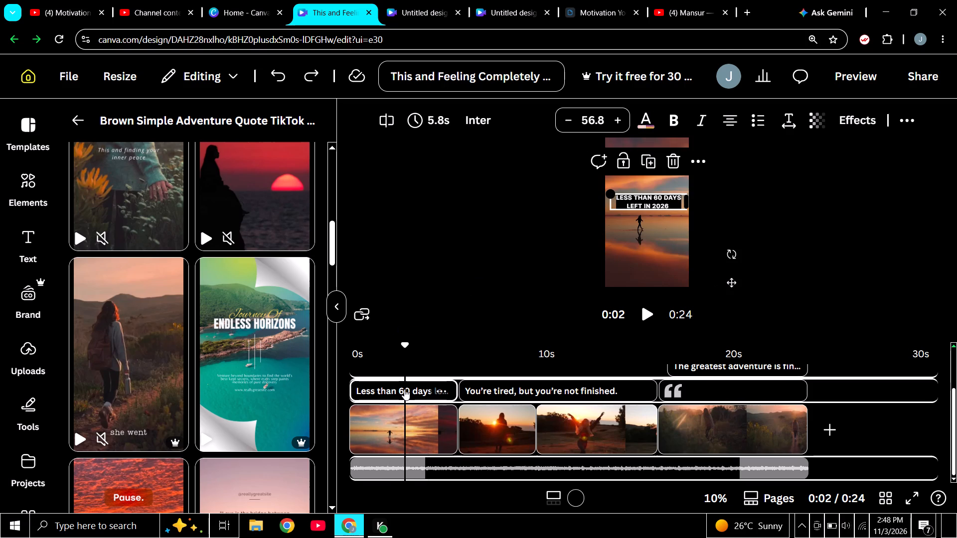
pyautogui.click(495, 391)
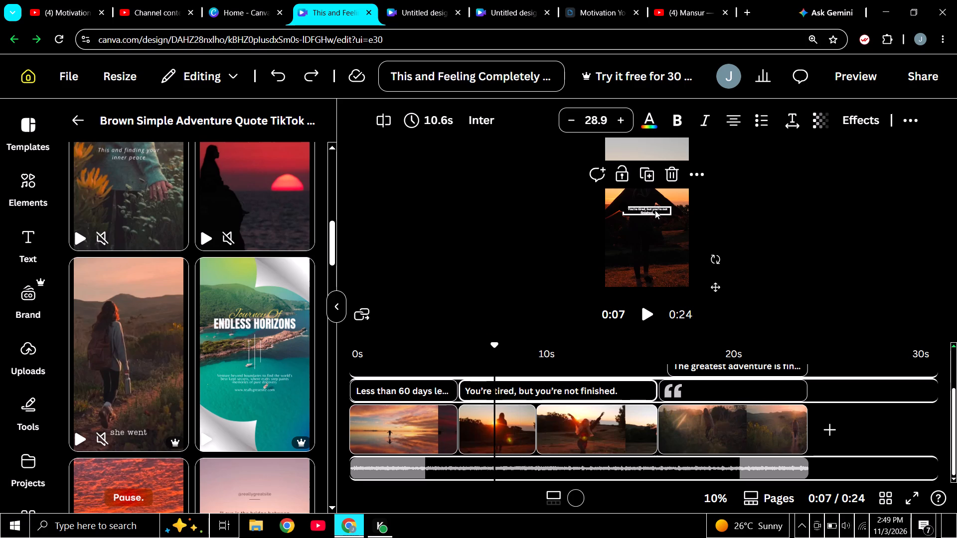
pyautogui.click(624, 120)
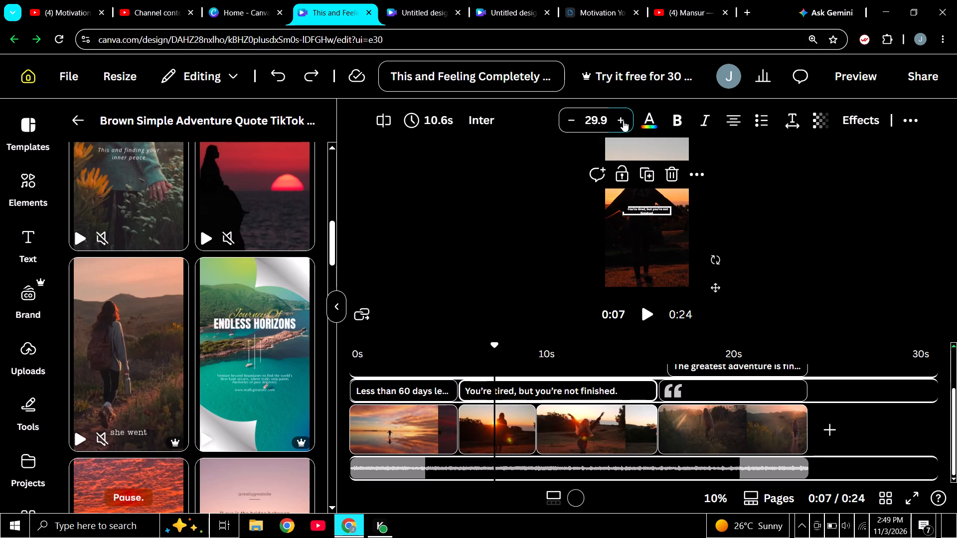
pyautogui.click(622, 122)
pyautogui.doubleClick(622, 122)
pyautogui.tripleClick(622, 122)
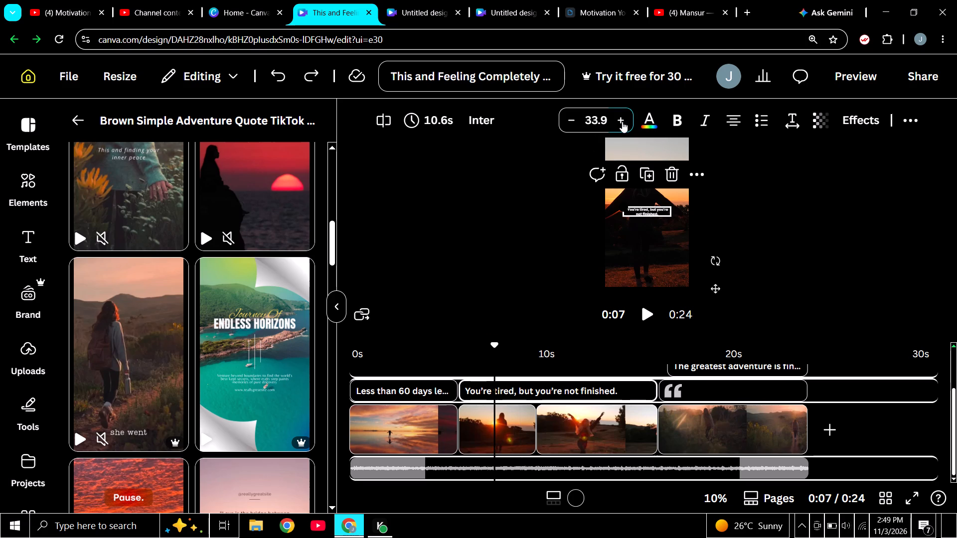
pyautogui.tripleClick(622, 122)
pyautogui.doubleClick(622, 122)
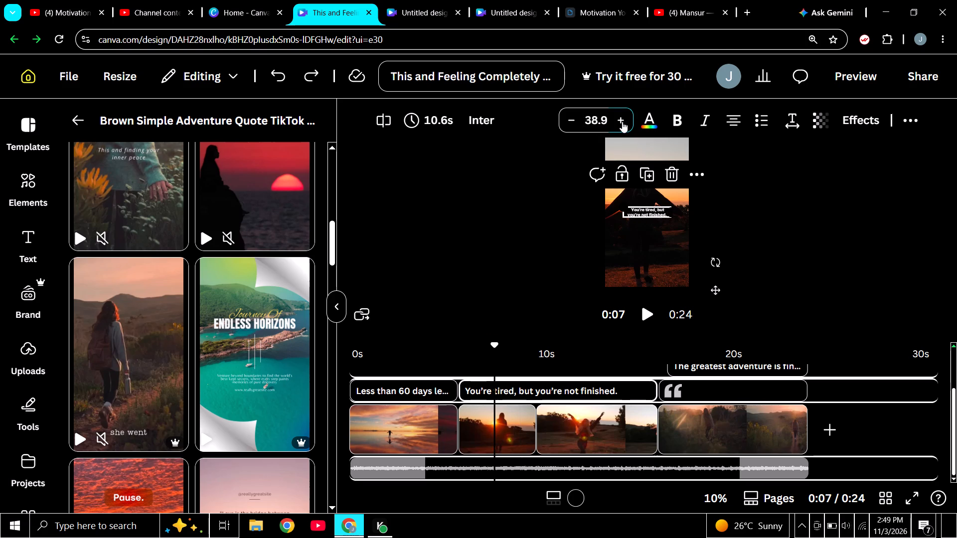
pyautogui.click(622, 122)
pyautogui.click(622, 122)
pyautogui.click(622, 122)
pyautogui.click(622, 122)
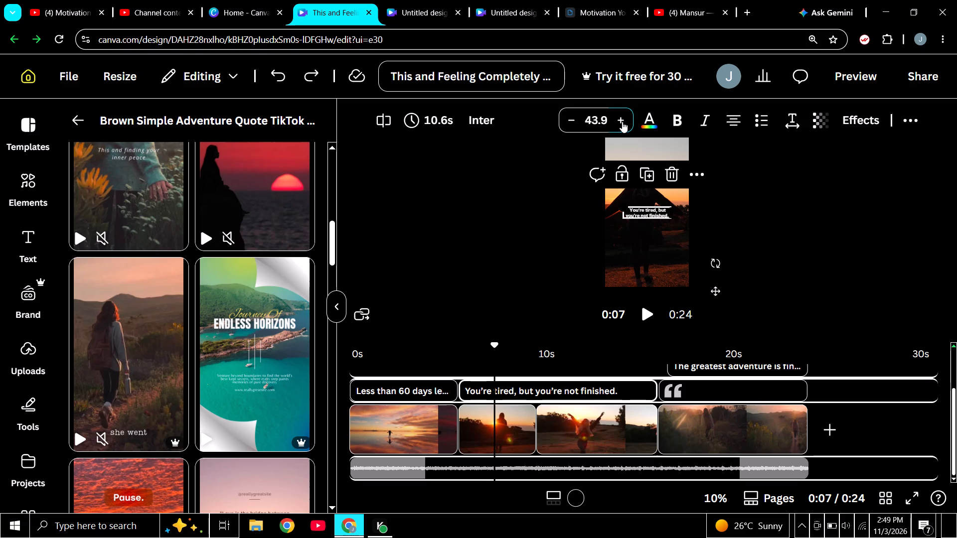
pyautogui.tripleClick(622, 122)
pyautogui.doubleClick(622, 122)
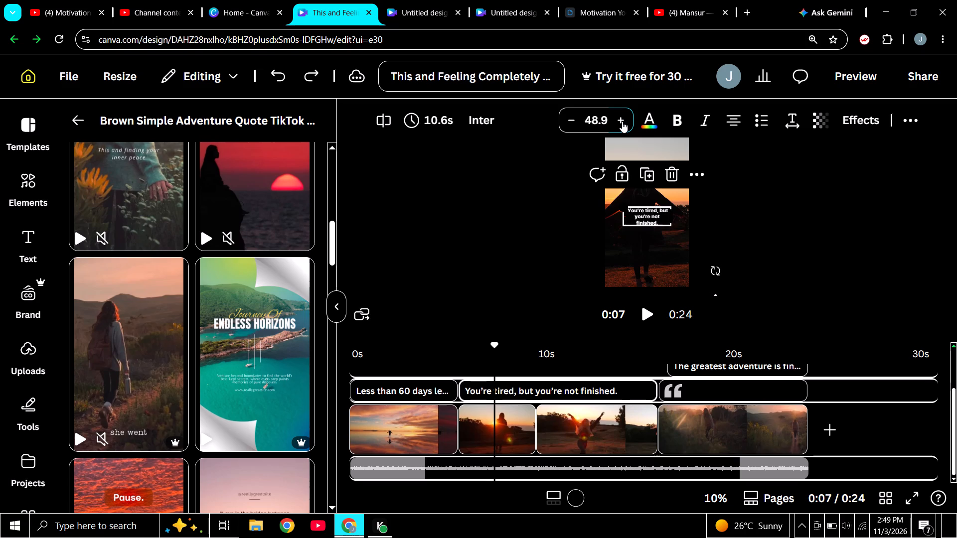
pyautogui.click(622, 122)
pyautogui.click(622, 122)
pyautogui.click(622, 122)
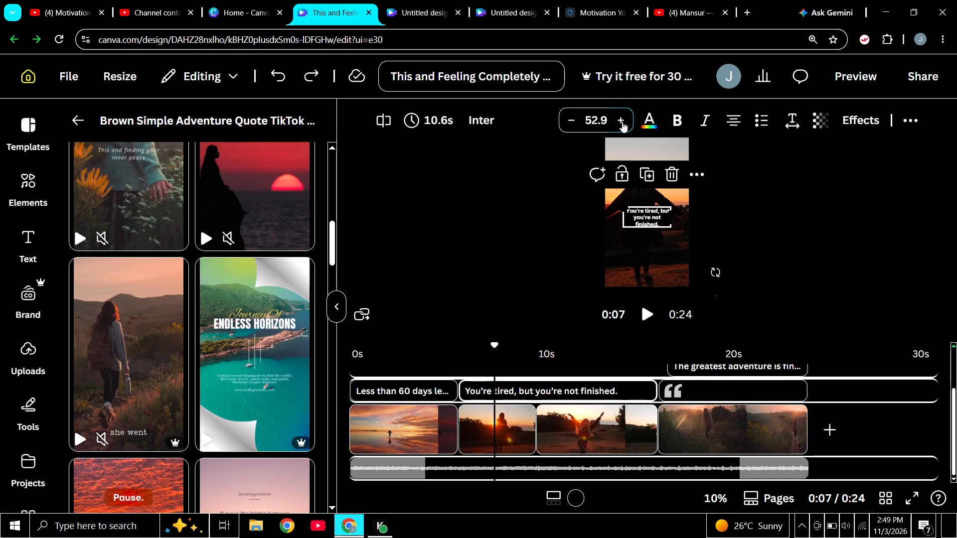
pyautogui.click(622, 122)
pyautogui.click(622, 122)
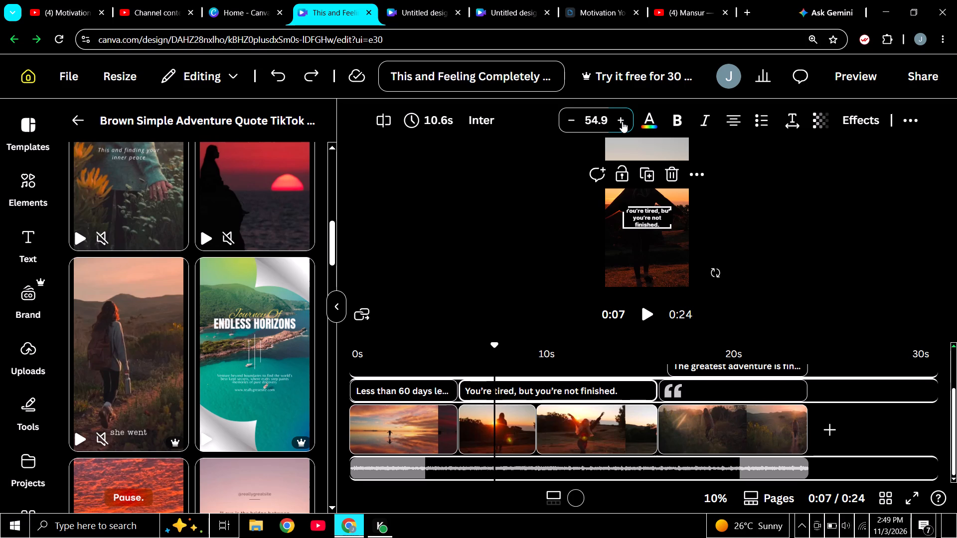
pyautogui.click(622, 122)
pyautogui.click(622, 122)
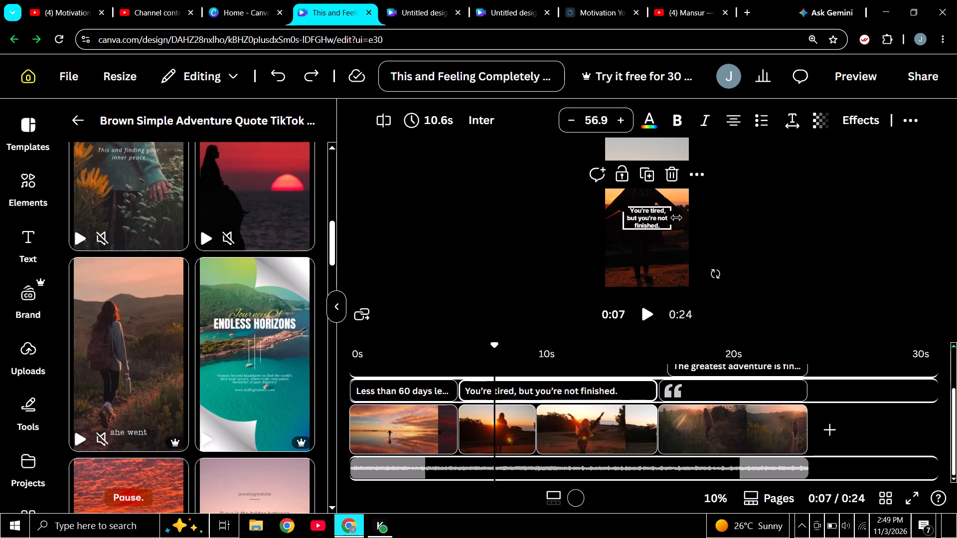
# Widen the "You're tired" caption's text box slightly and insert a line break before "but".
pyautogui.moveTo(676, 218); pyautogui.dragTo(684, 220)
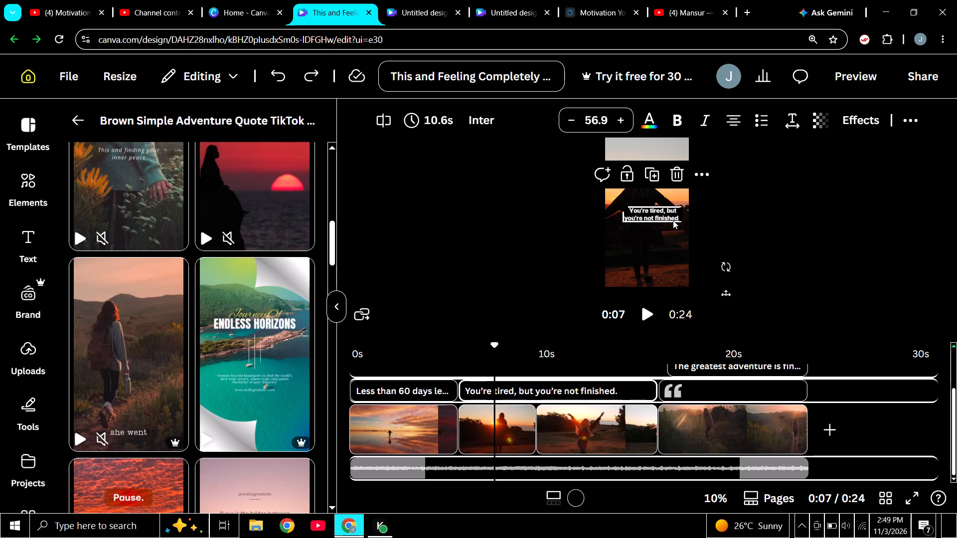
pyautogui.doubleClick(666, 210)
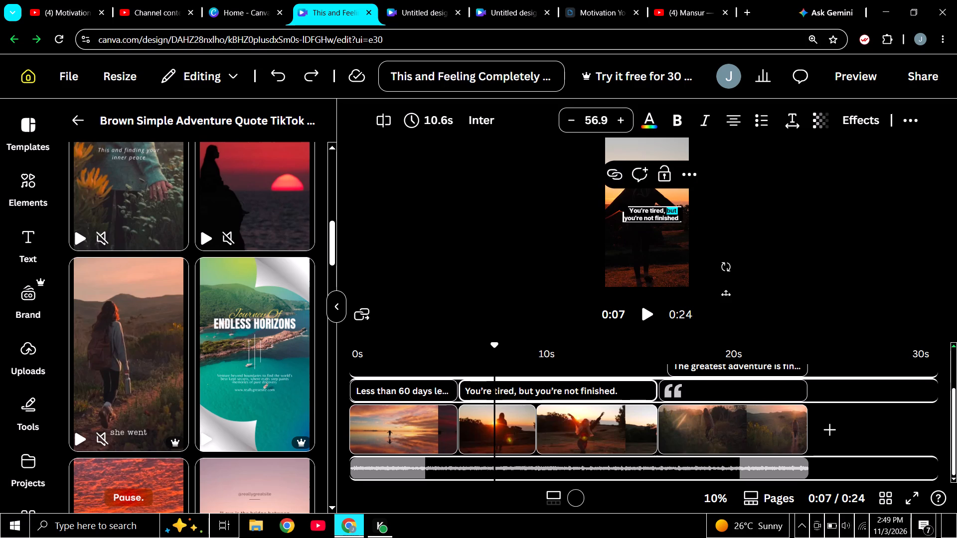
pyautogui.click(666, 210)
pyautogui.press('Return')
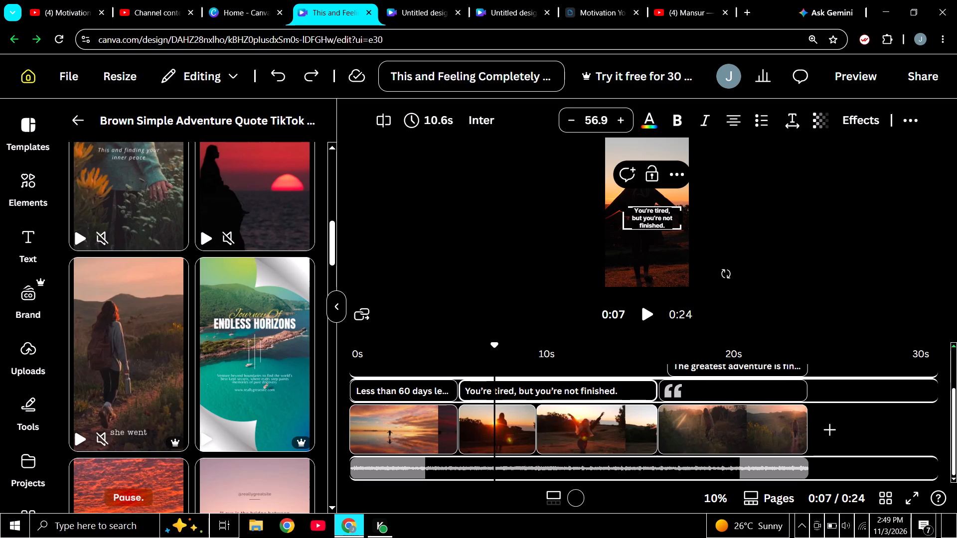
# Resize the caption's text box from both sides to about 864 wide, spanning the page margins with the text on two lines.
pyautogui.click(682, 219)
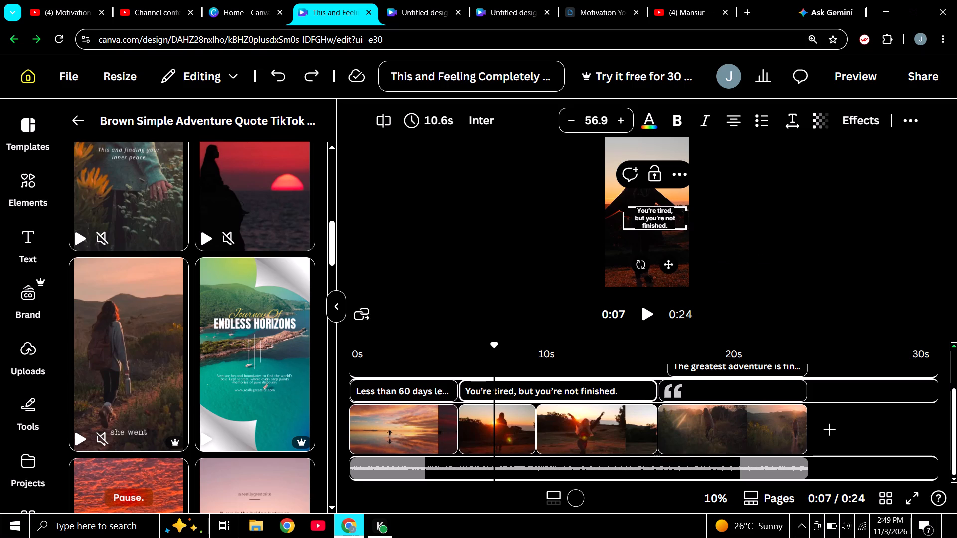
pyautogui.moveTo(623, 219); pyautogui.dragTo(613, 216)
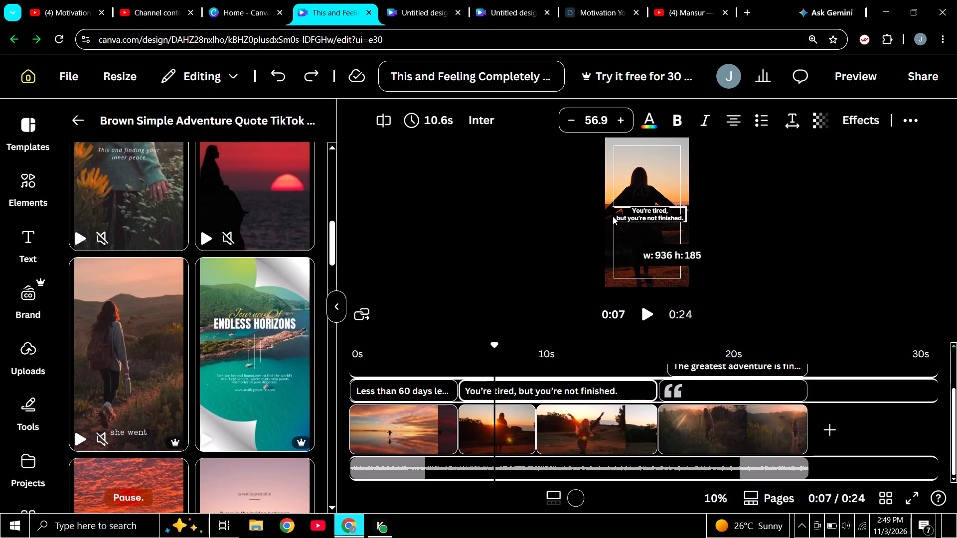
pyautogui.moveTo(613, 216); pyautogui.dragTo(607, 215)
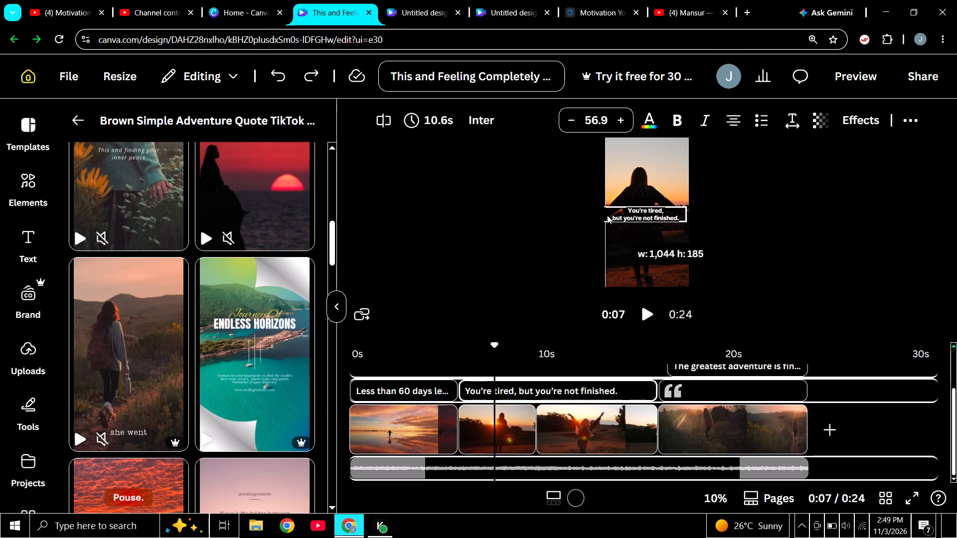
pyautogui.moveTo(607, 215); pyautogui.dragTo(614, 217)
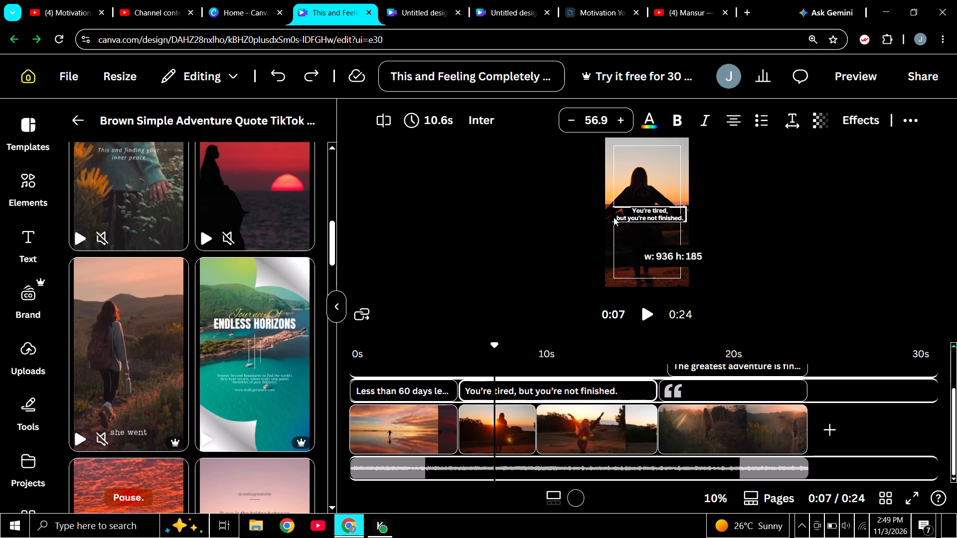
pyautogui.moveTo(614, 217); pyautogui.dragTo(619, 219)
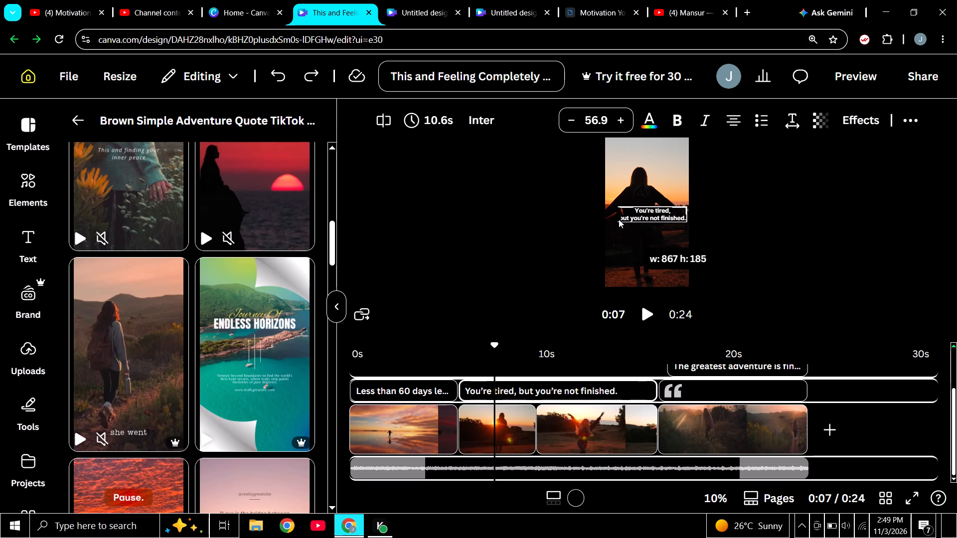
pyautogui.moveTo(619, 219); pyautogui.dragTo(617, 219)
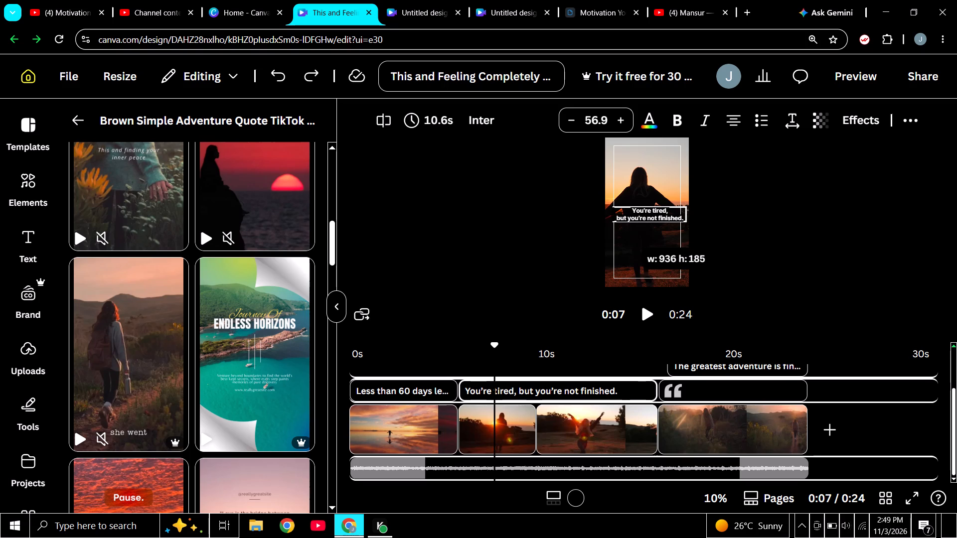
pyautogui.click(684, 213)
pyautogui.click(677, 214)
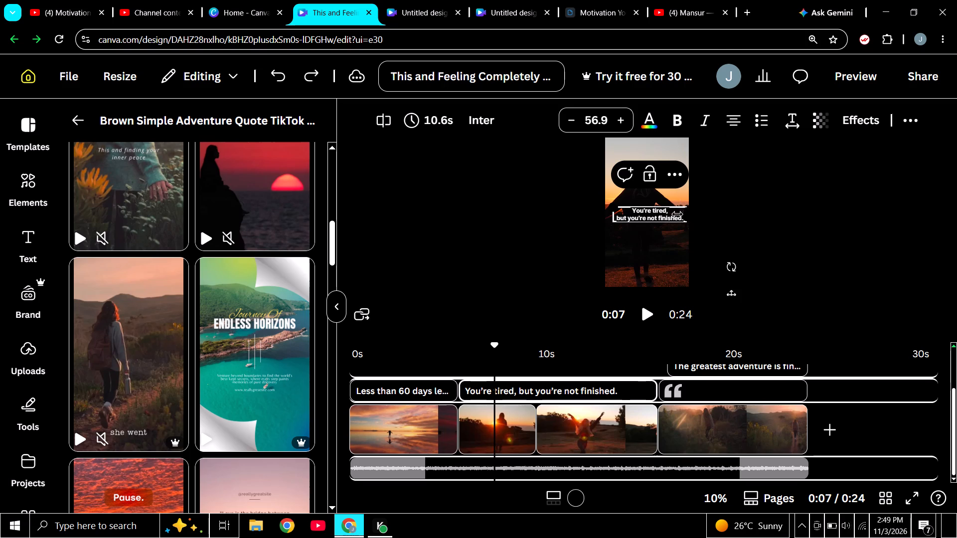
pyautogui.click(678, 214)
pyautogui.click(671, 214)
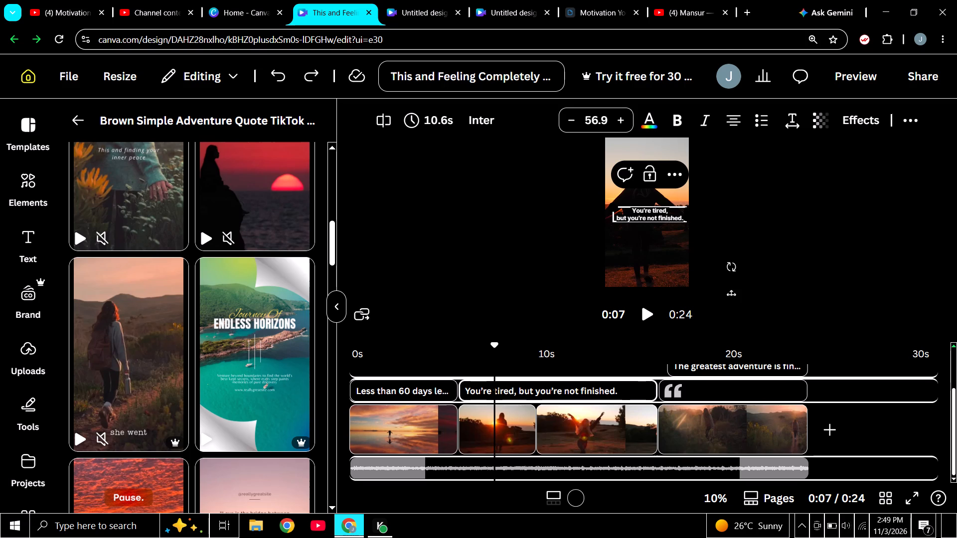
pyautogui.click(673, 199)
pyautogui.click(662, 214)
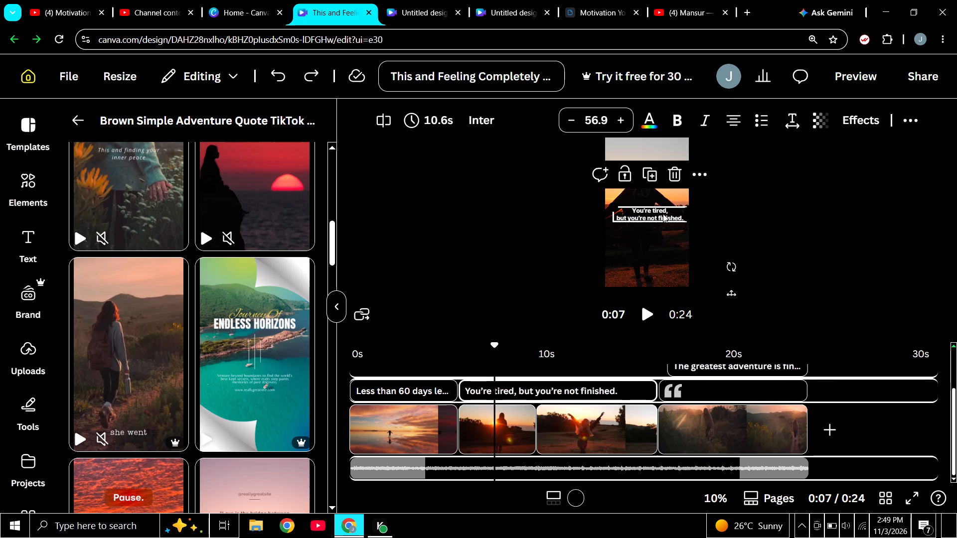
pyautogui.moveTo(688, 215); pyautogui.dragTo(681, 215)
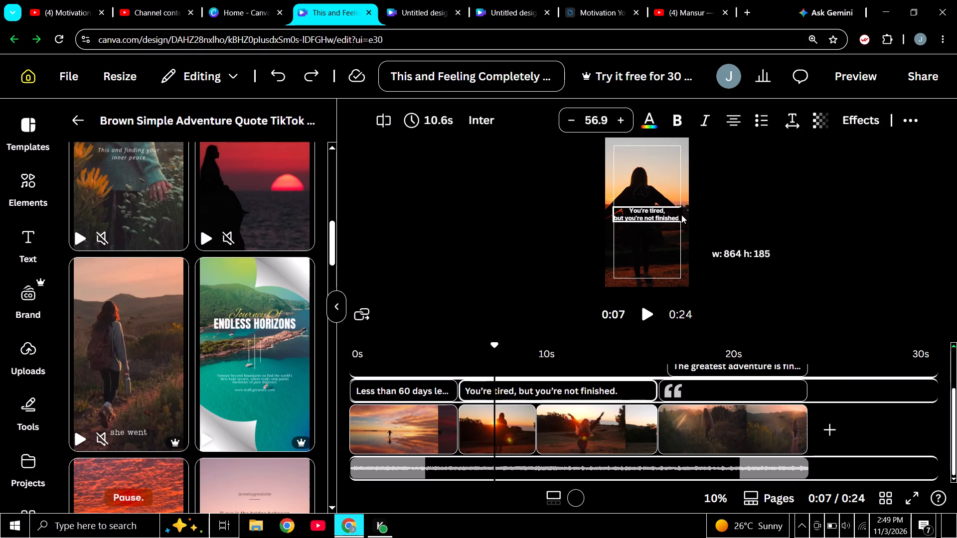
# Narrow the "You're tired, but you're not finished." caption's text box slightly so its text wraps onto three lines.
pyautogui.moveTo(681, 215); pyautogui.dragTo(677, 214)
pyautogui.doubleClick(658, 224)
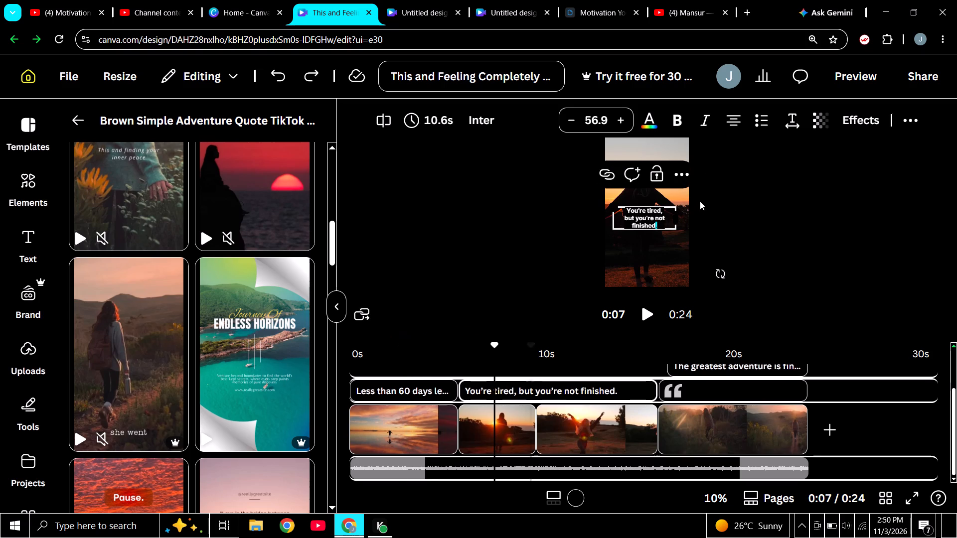
pyautogui.click(661, 227)
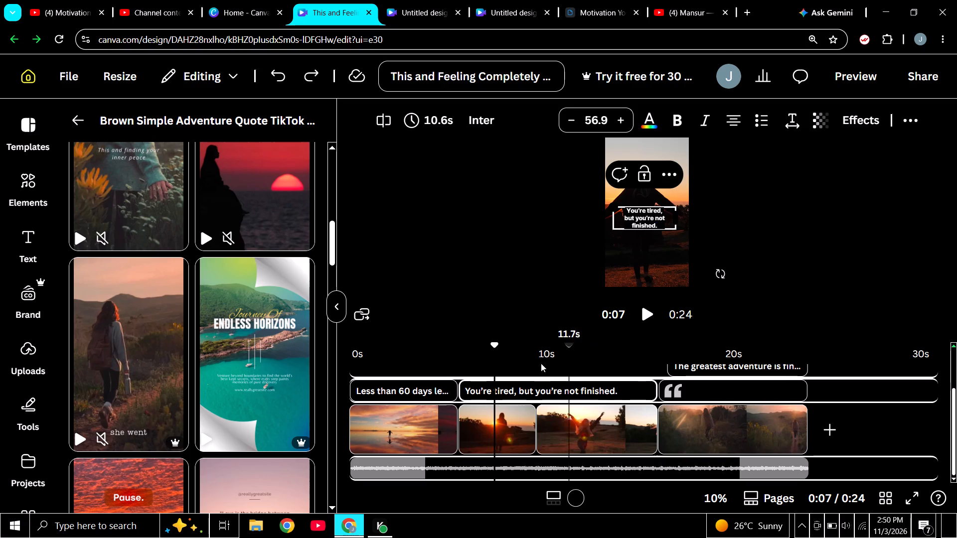
# Preview the video in short stretches from 0:07 to 0:11 to check the "You're tired" caption over both clips.
pyautogui.click(644, 309)
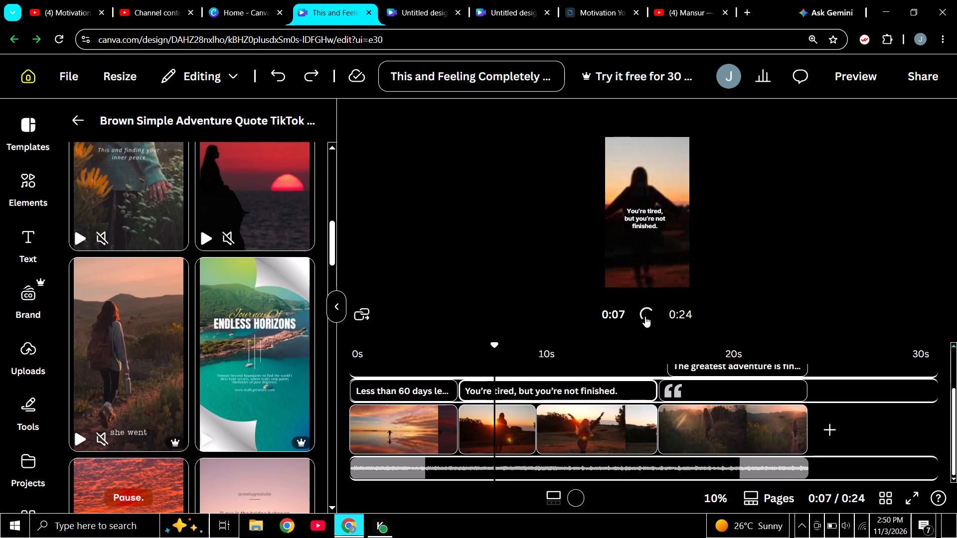
pyautogui.click(645, 316)
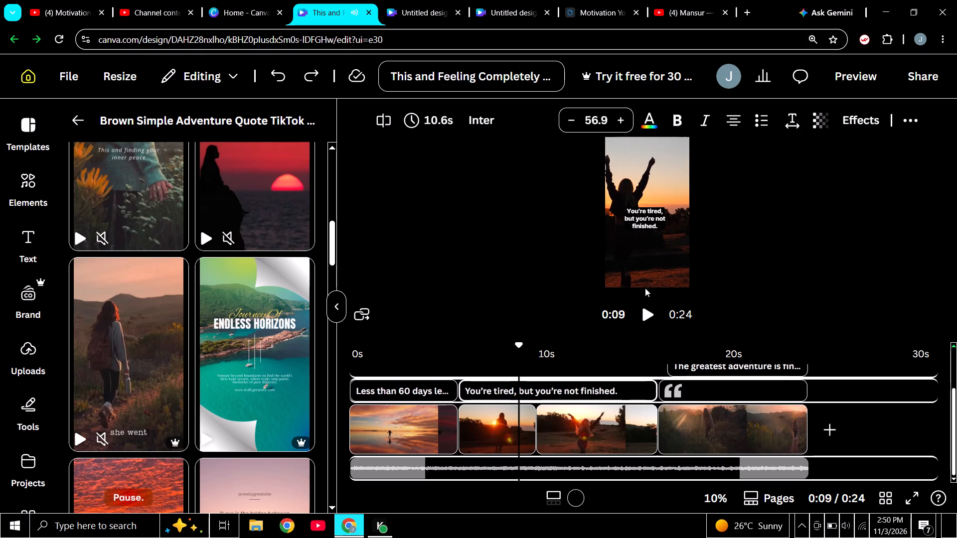
pyautogui.click(647, 218)
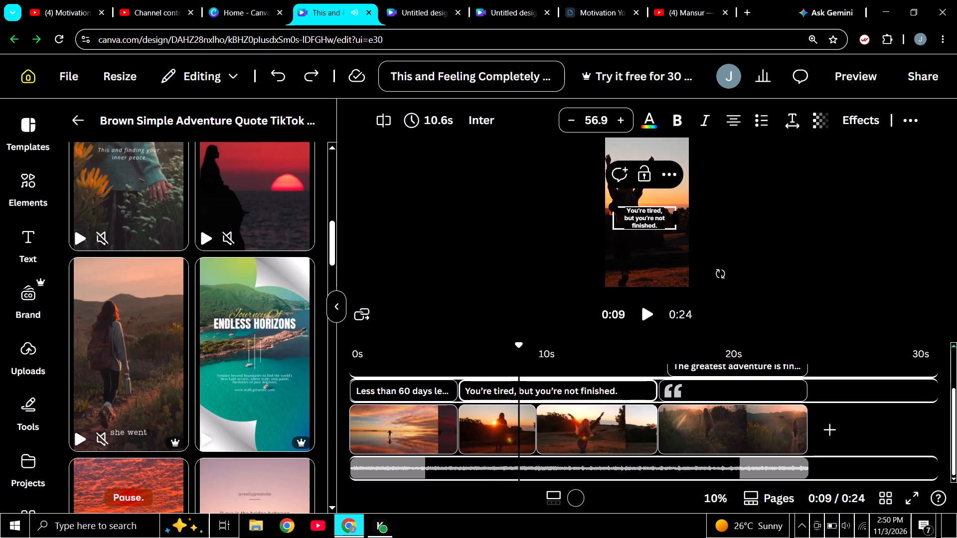
pyautogui.click(646, 314)
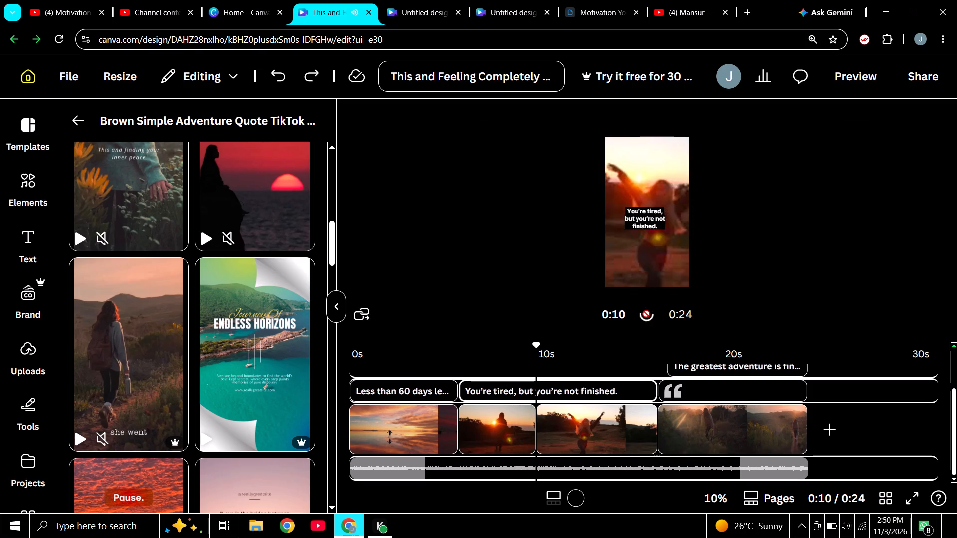
pyautogui.click(646, 314)
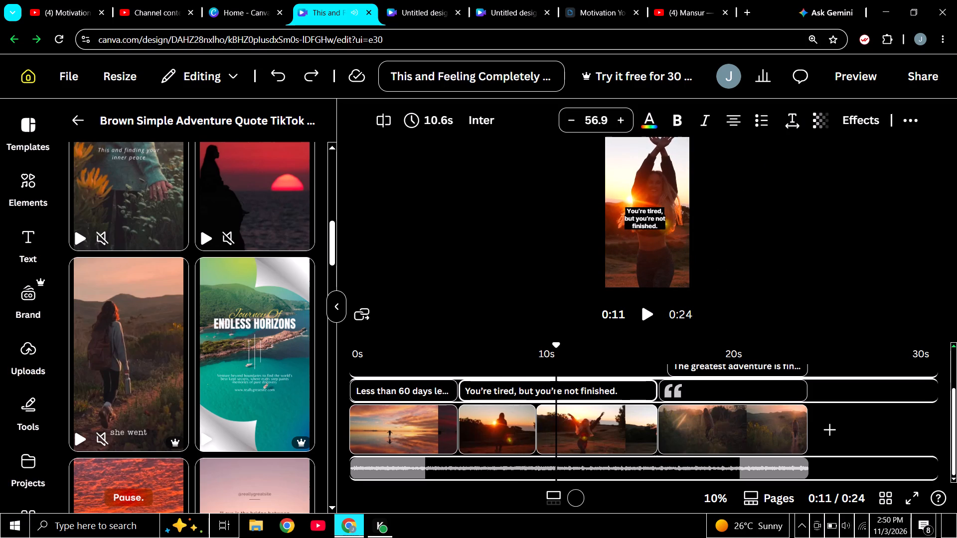
pyautogui.click(651, 219)
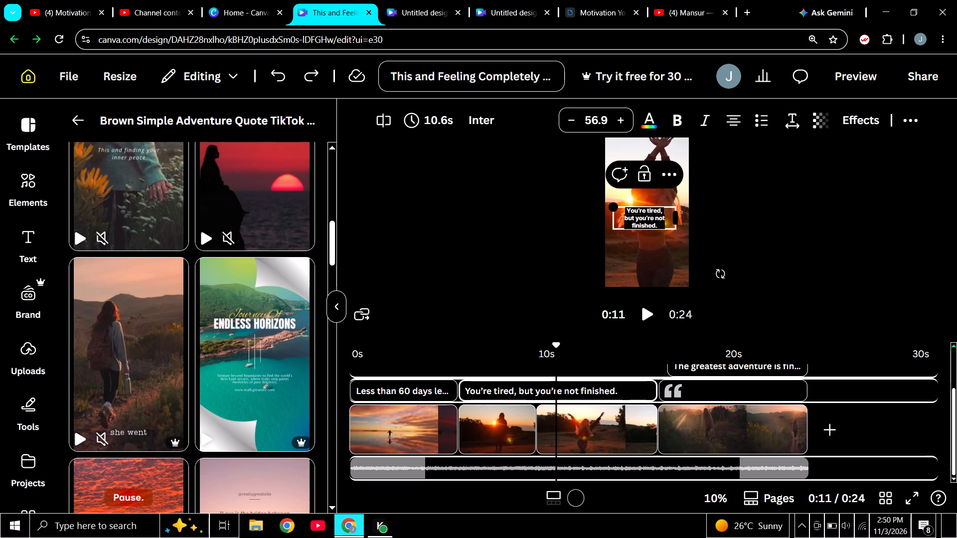
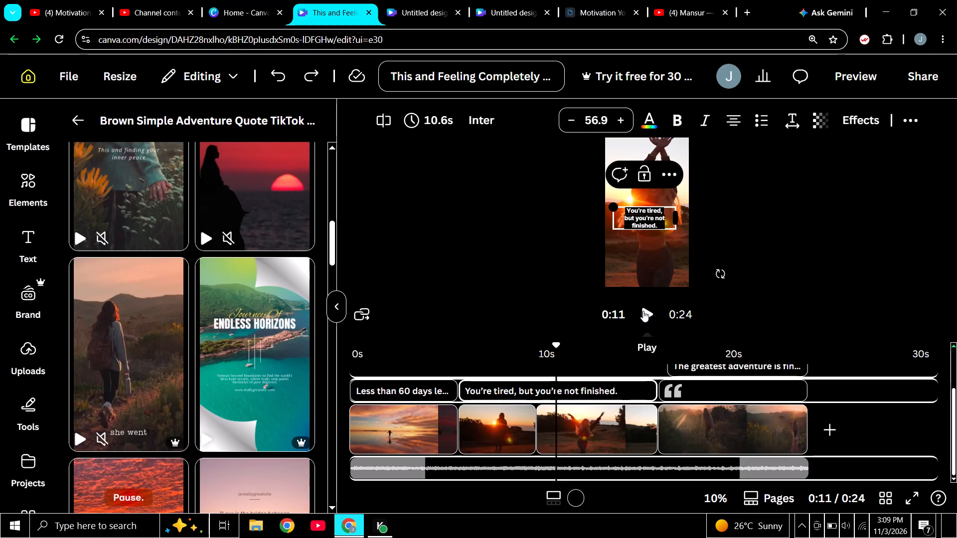
pyautogui.scroll(1, 719, 368)
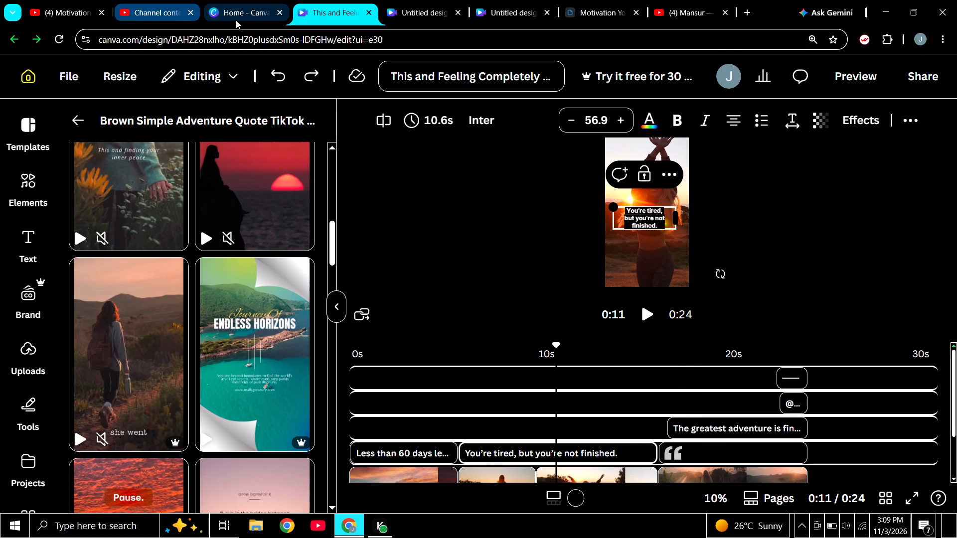
pyautogui.click(599, 11)
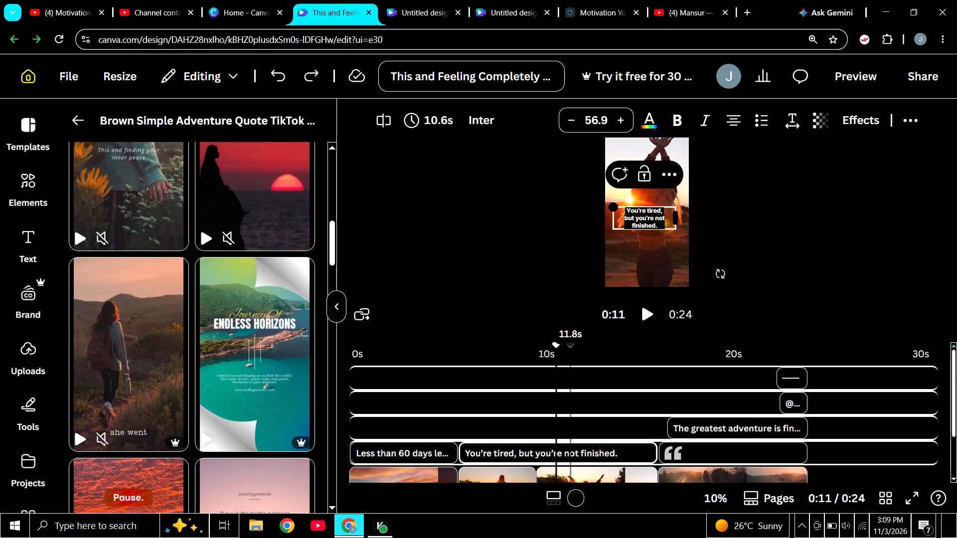
# Preview the video from 0:11 to 0:18 and again briefly at 0:12 to check the caption's timing over the clips.
pyautogui.click(644, 310)
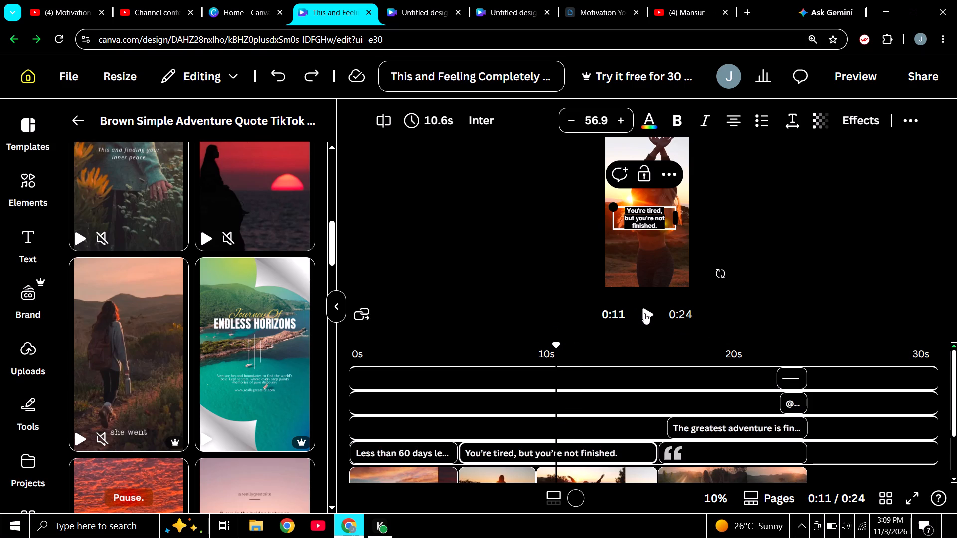
pyautogui.click(647, 313)
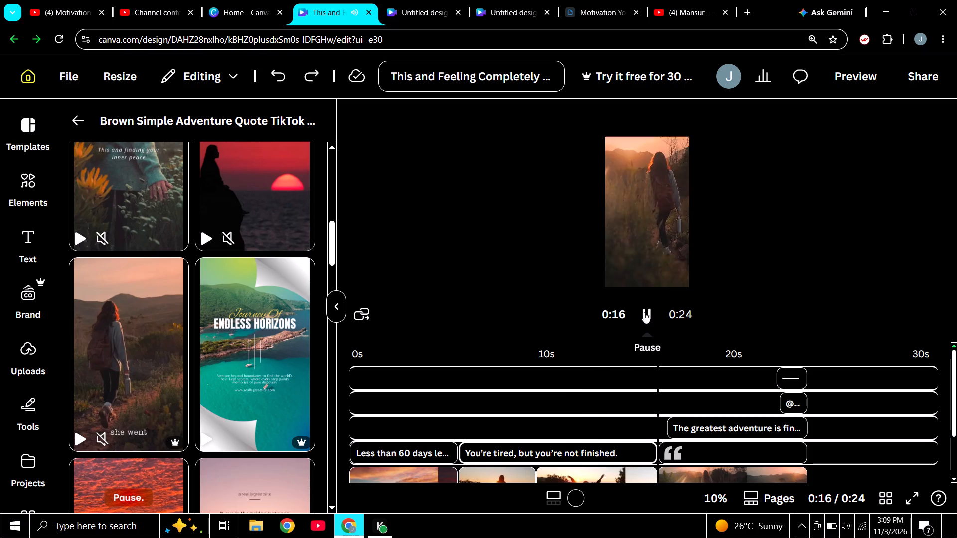
pyautogui.click(644, 312)
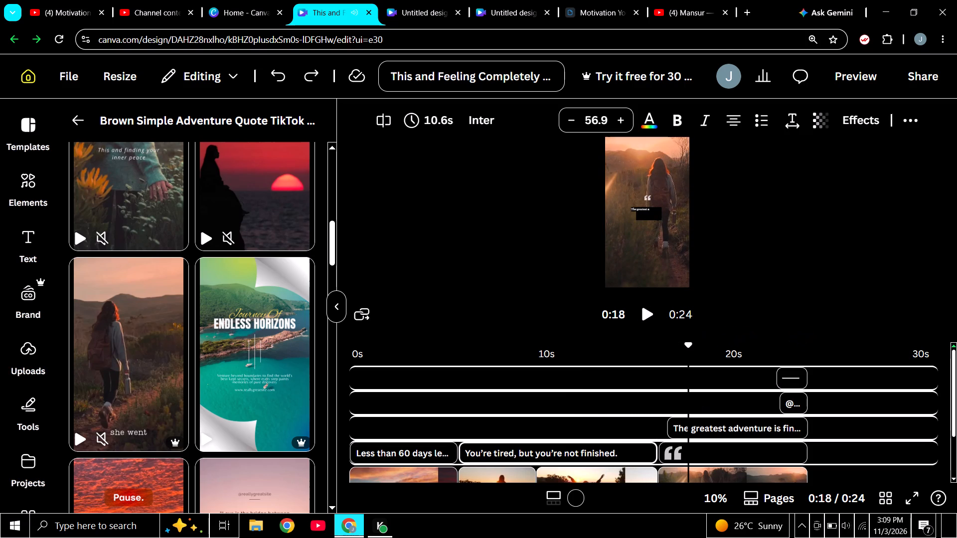
pyautogui.moveTo(685, 346); pyautogui.dragTo(592, 347)
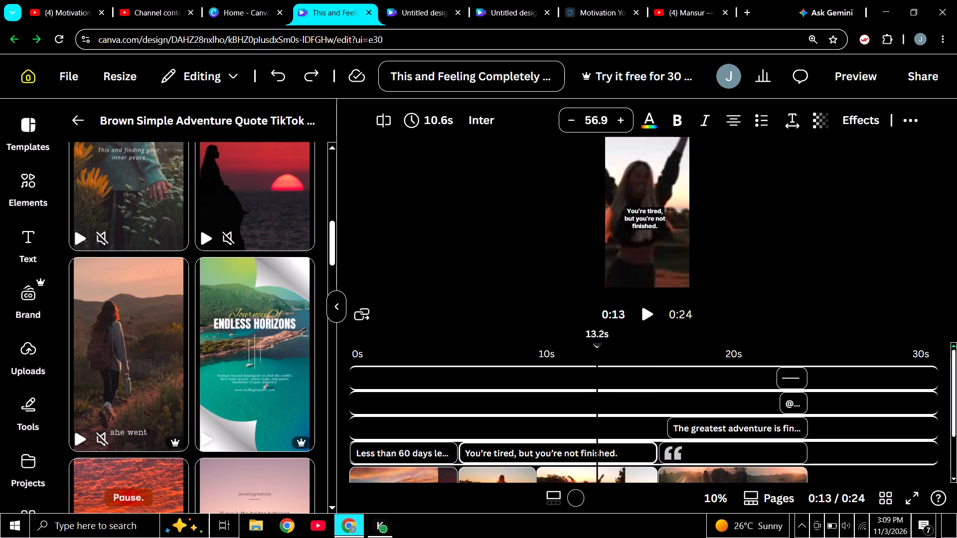
pyautogui.moveTo(592, 347); pyautogui.dragTo(573, 347)
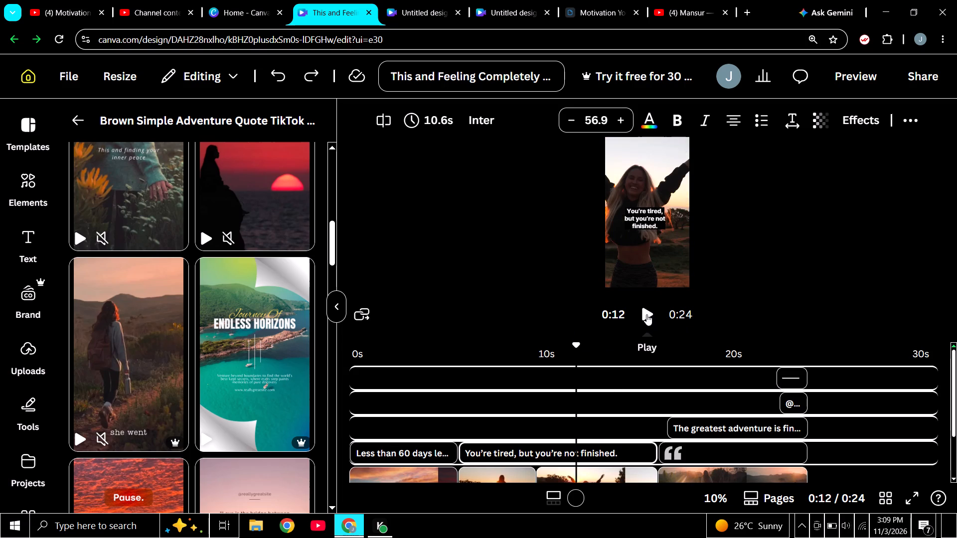
pyautogui.click(645, 312)
pyautogui.click(645, 312)
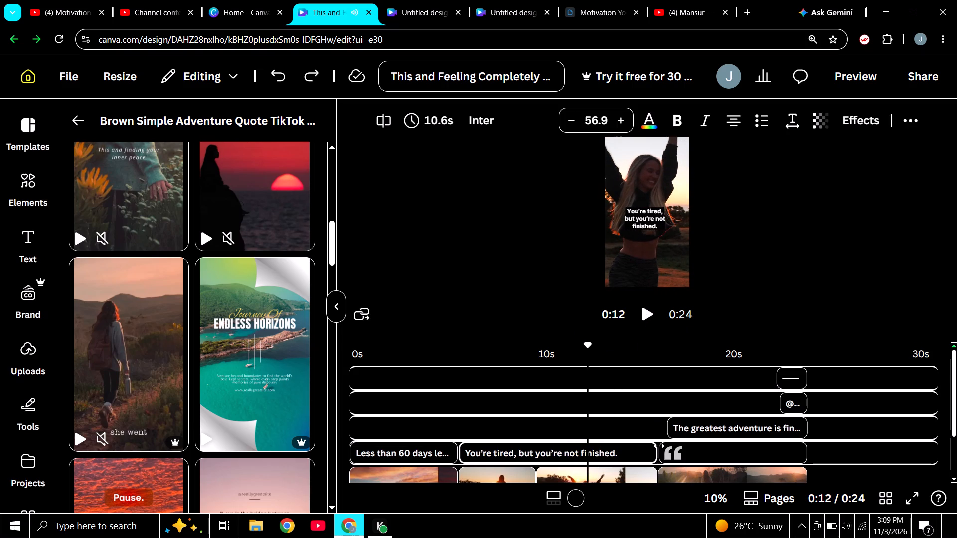
# Trim the end of the "You're tired" caption on the timeline to a 5.0 s duration, previewing from 0:06 to 0:10.
pyautogui.click(619, 449)
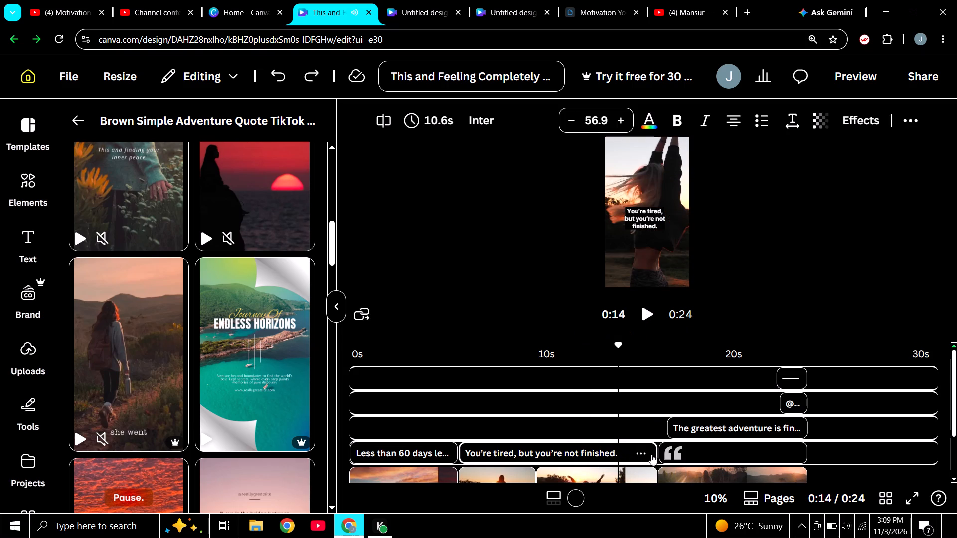
pyautogui.moveTo(654, 454); pyautogui.dragTo(583, 447)
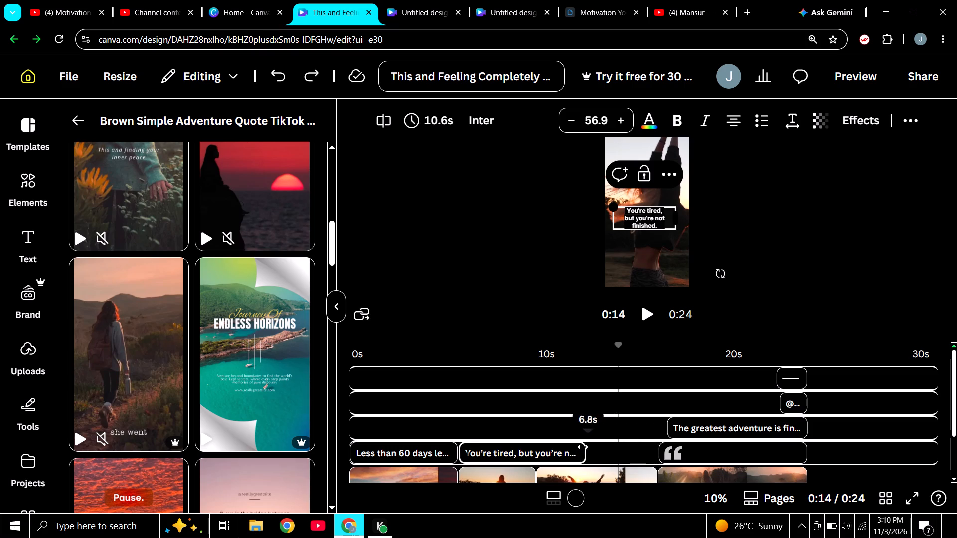
pyautogui.moveTo(583, 447); pyautogui.dragTo(573, 446)
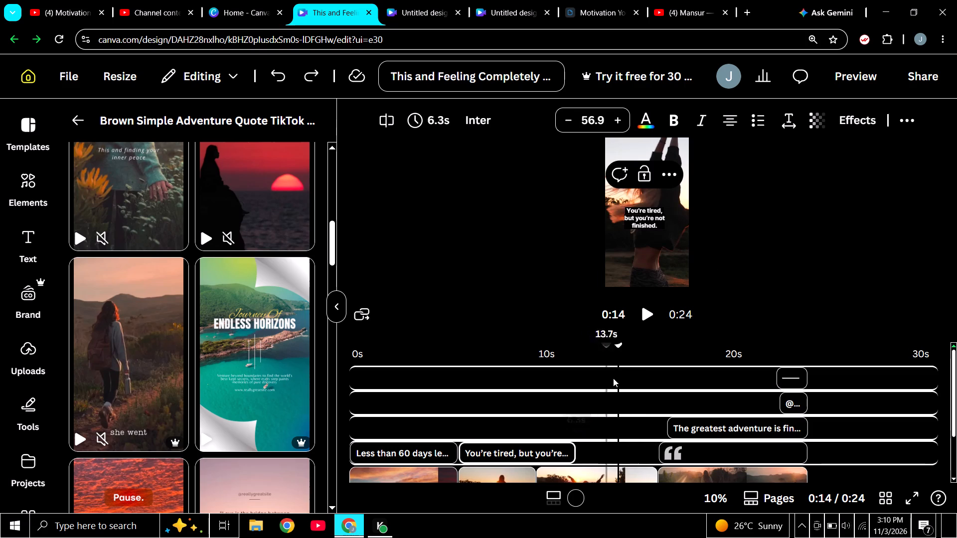
pyautogui.moveTo(616, 346); pyautogui.dragTo(508, 360)
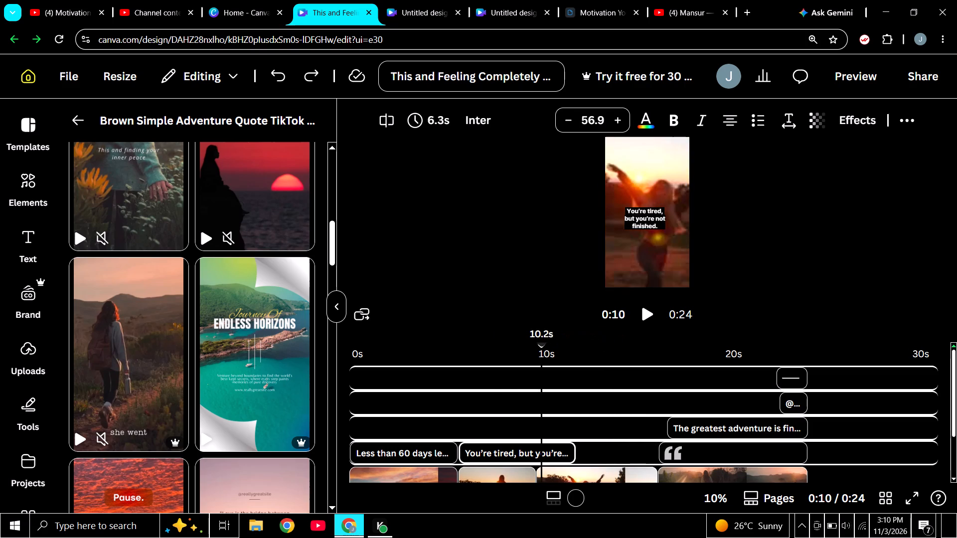
pyautogui.moveTo(508, 360); pyautogui.dragTo(470, 362)
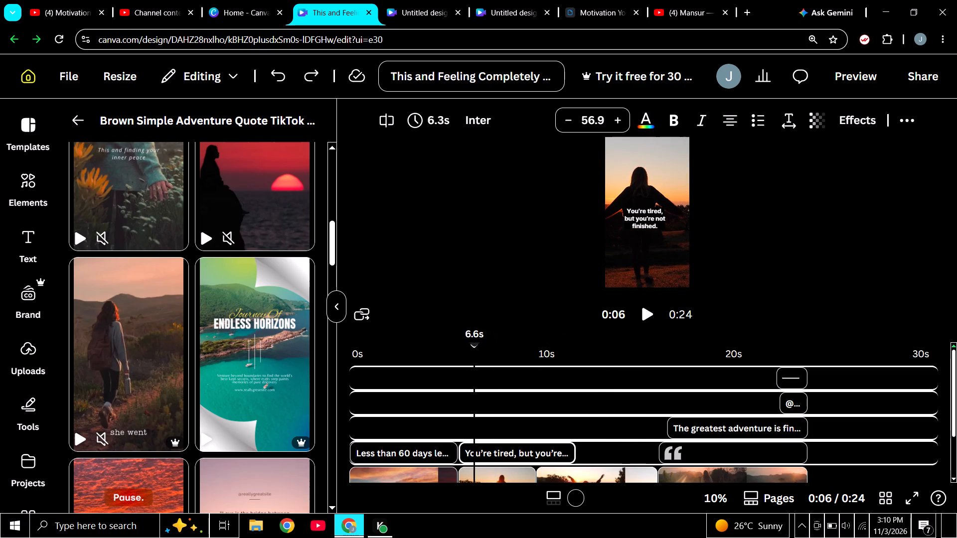
pyautogui.moveTo(470, 362); pyautogui.dragTo(466, 361)
pyautogui.click(645, 312)
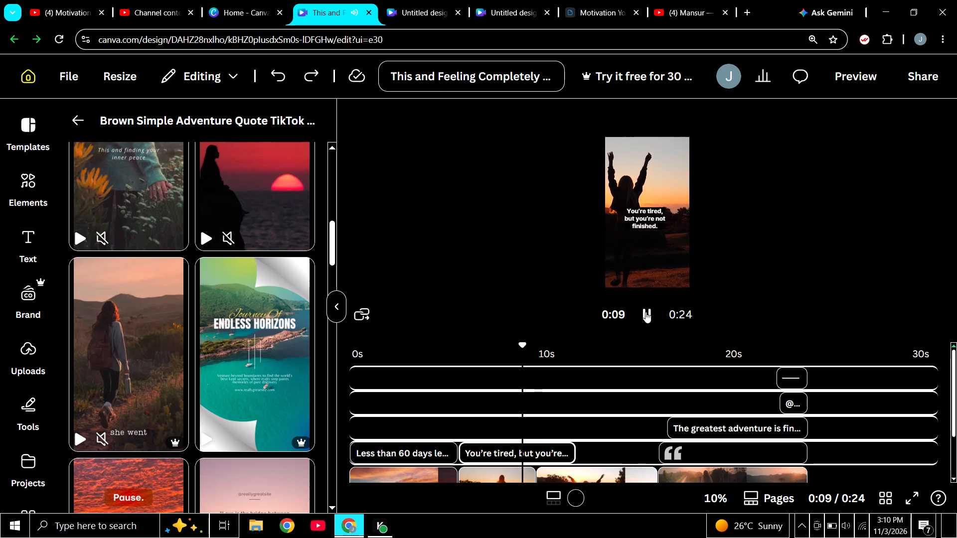
pyautogui.click(645, 312)
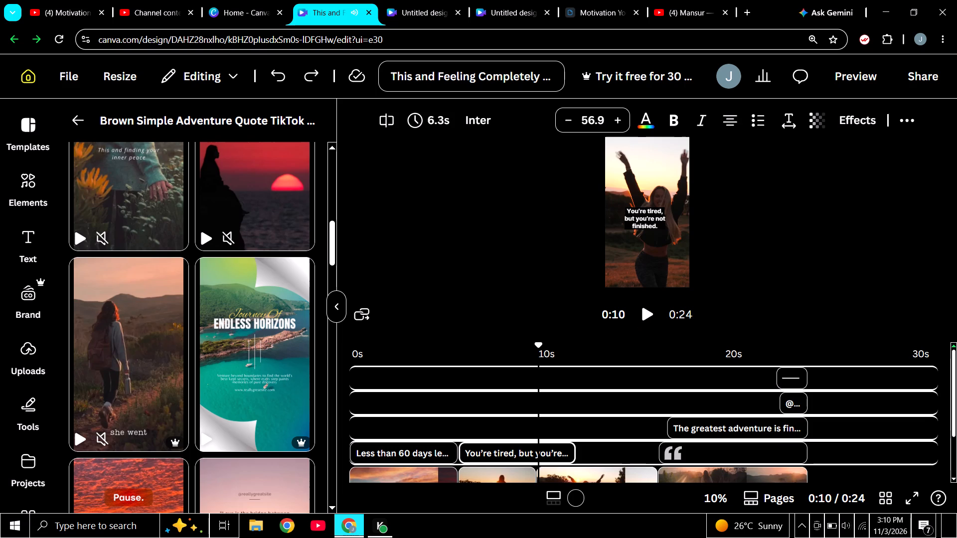
pyautogui.moveTo(572, 450); pyautogui.dragTo(571, 450)
pyautogui.moveTo(571, 450); pyautogui.dragTo(548, 450)
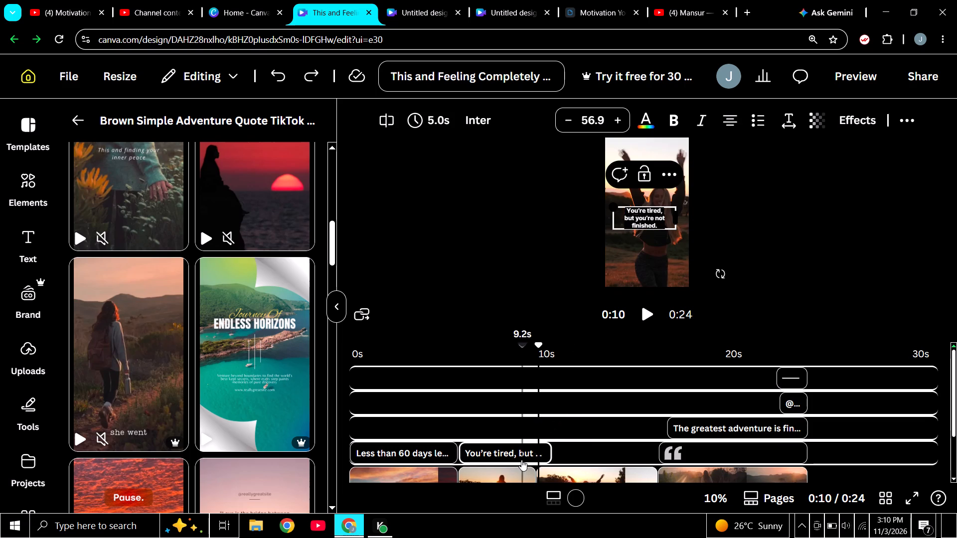
# Copy the "You're tired, but you're not finished." caption and paste the copy at 0:23 on the timeline.
pyautogui.click(522, 452)
pyautogui.click(506, 454)
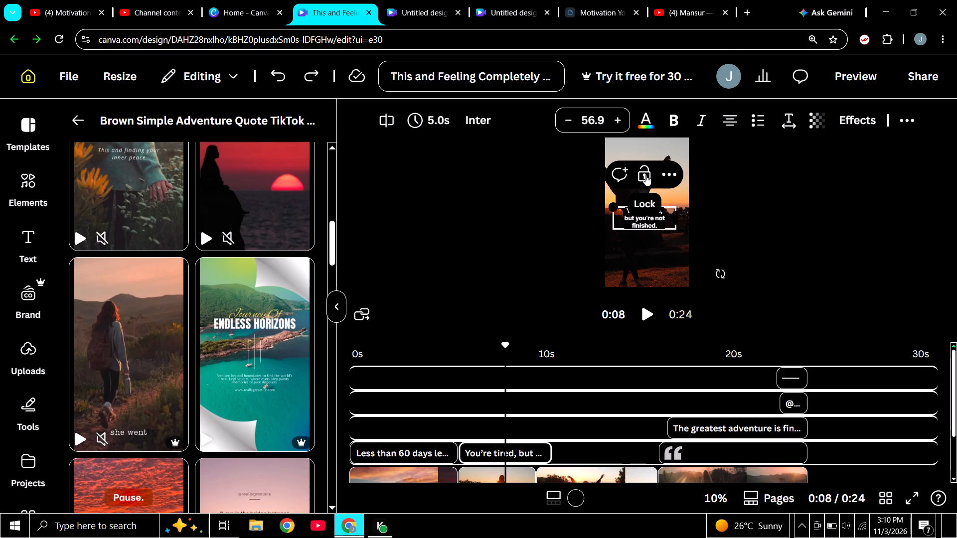
pyautogui.click(667, 174)
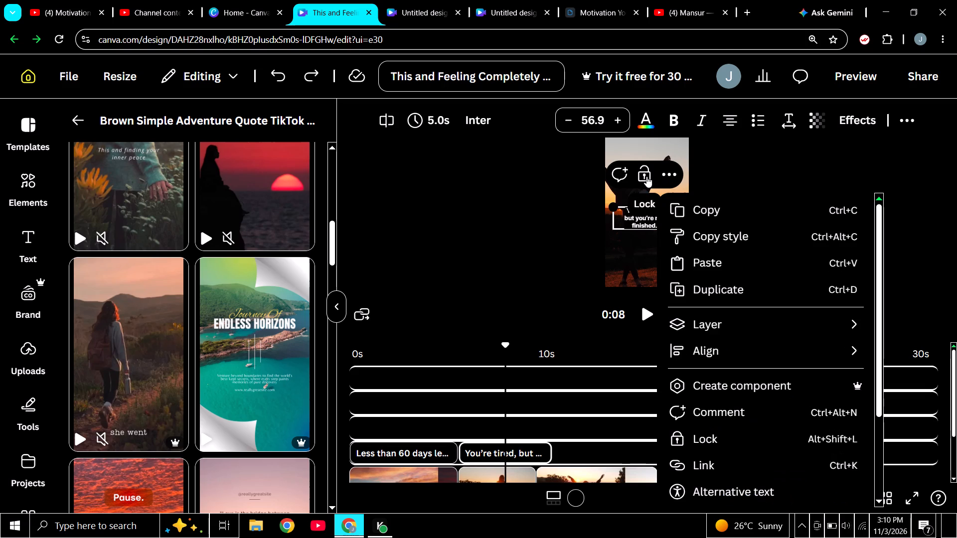
pyautogui.click(678, 209)
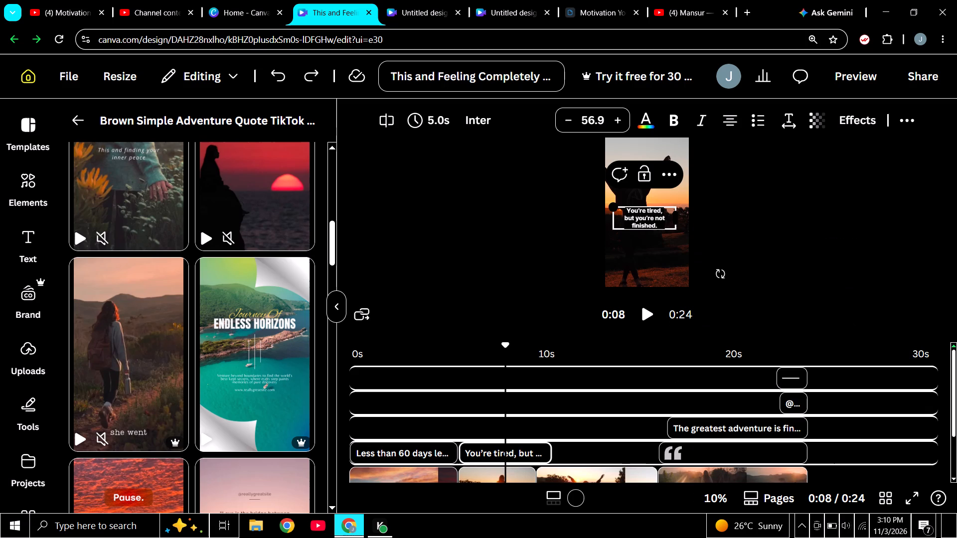
pyautogui.click(490, 452)
pyautogui.click(525, 450)
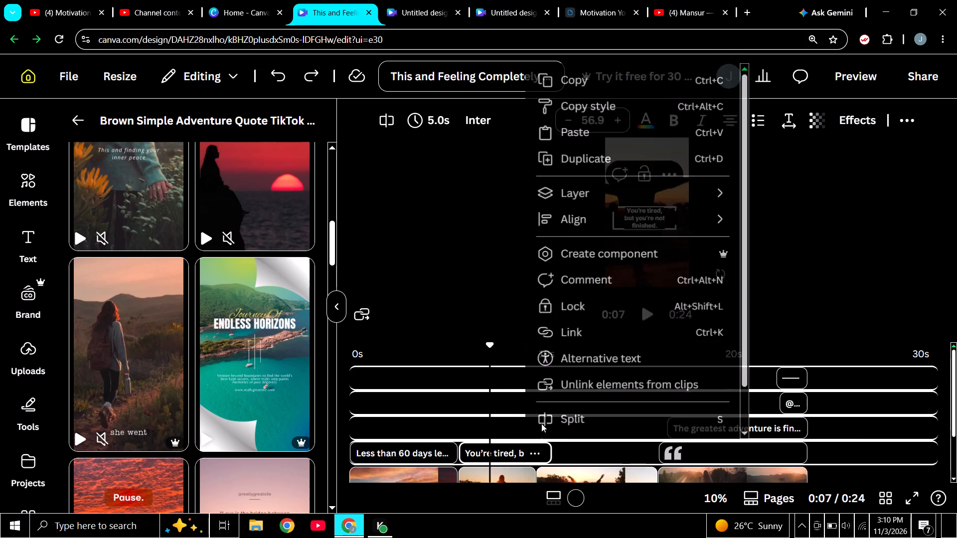
pyautogui.click(792, 184)
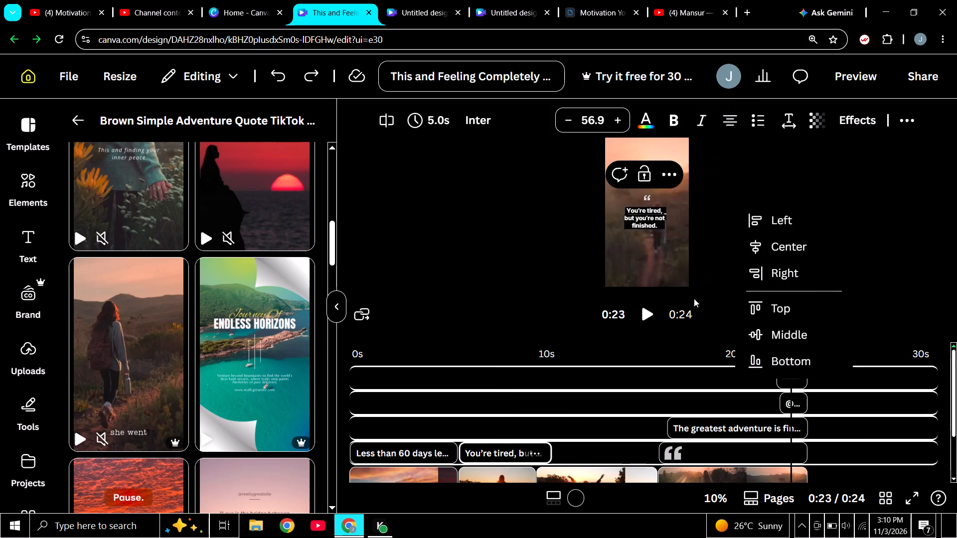
pyautogui.click(524, 451)
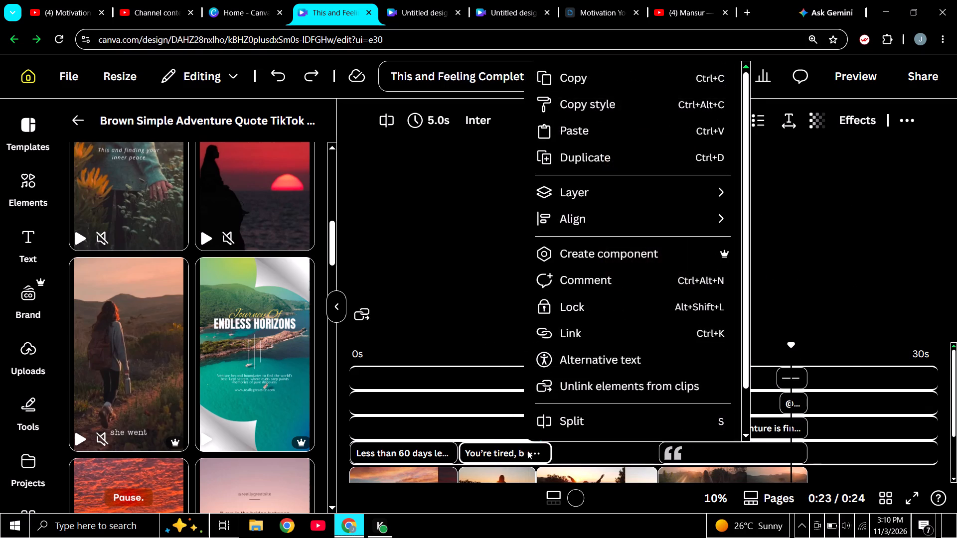
pyautogui.click(576, 132)
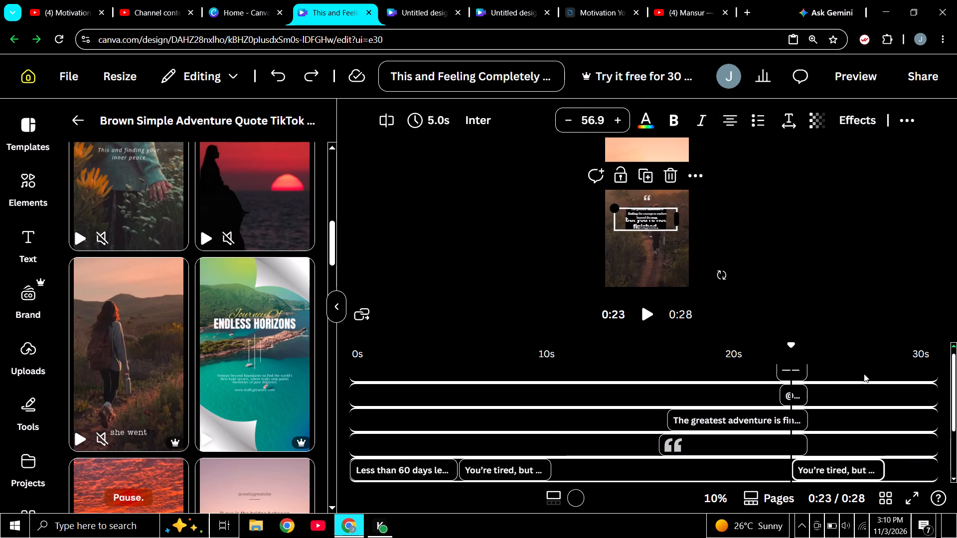
# Move the pasted caption copy over the third clip, following the original on the track above it.
pyautogui.moveTo(825, 466); pyautogui.dragTo(764, 461)
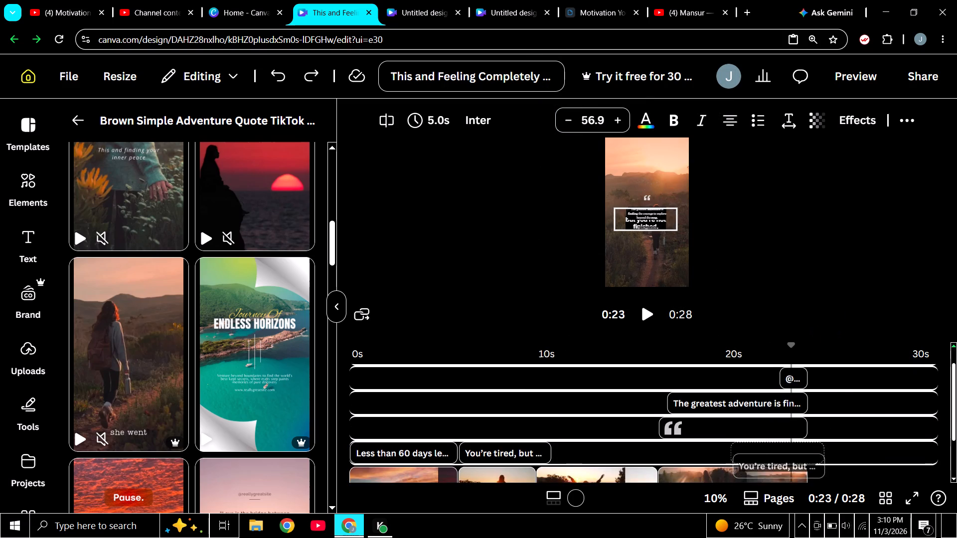
pyautogui.moveTo(764, 461); pyautogui.dragTo(579, 413)
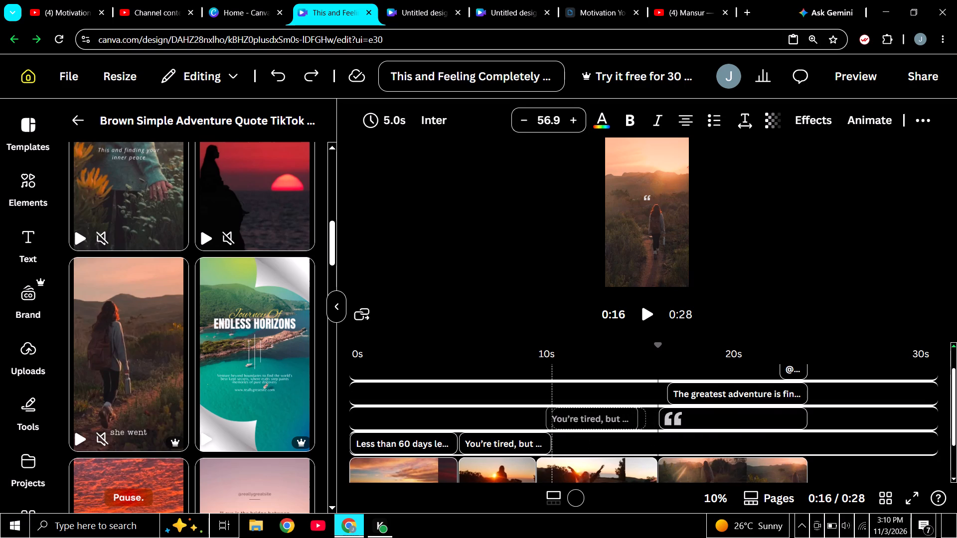
pyautogui.moveTo(579, 413); pyautogui.dragTo(580, 413)
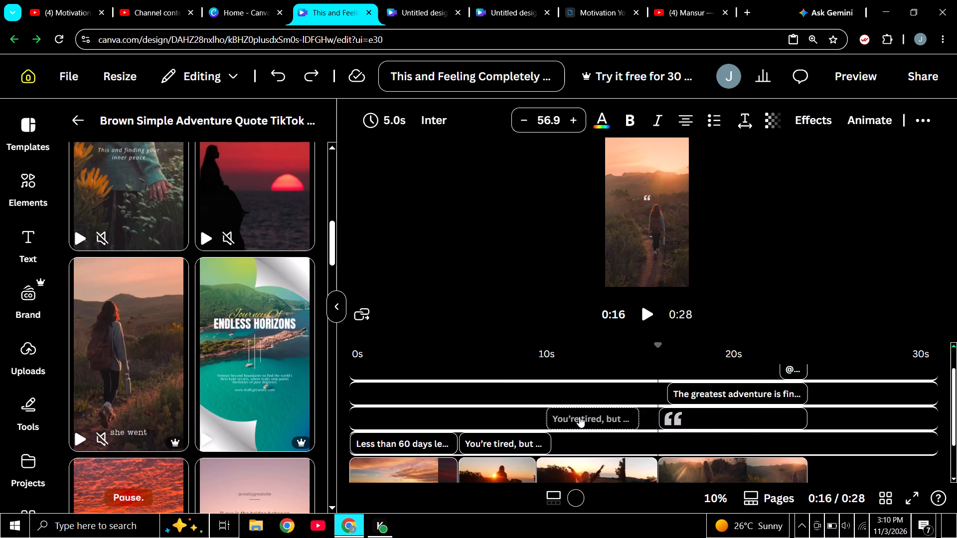
pyautogui.doubleClick(578, 418)
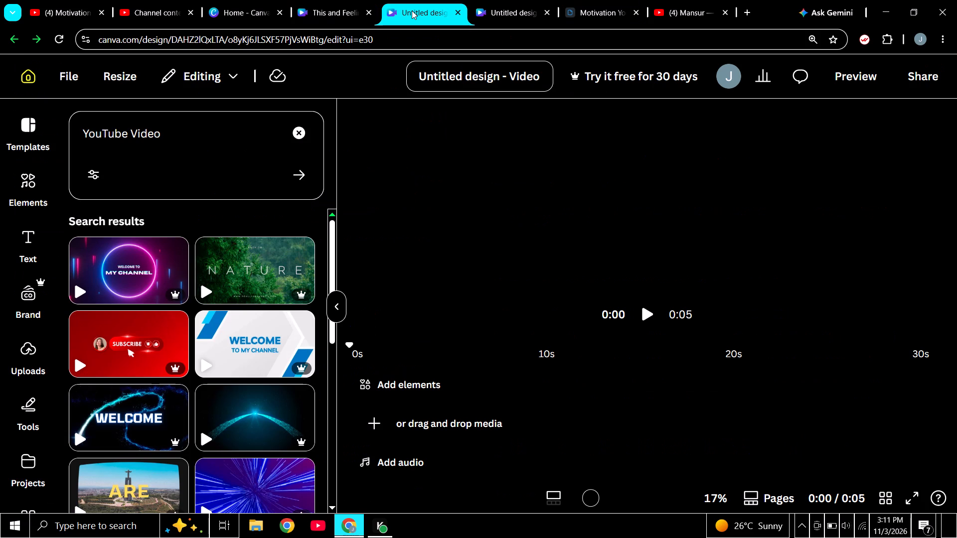
pyautogui.click(412, 10)
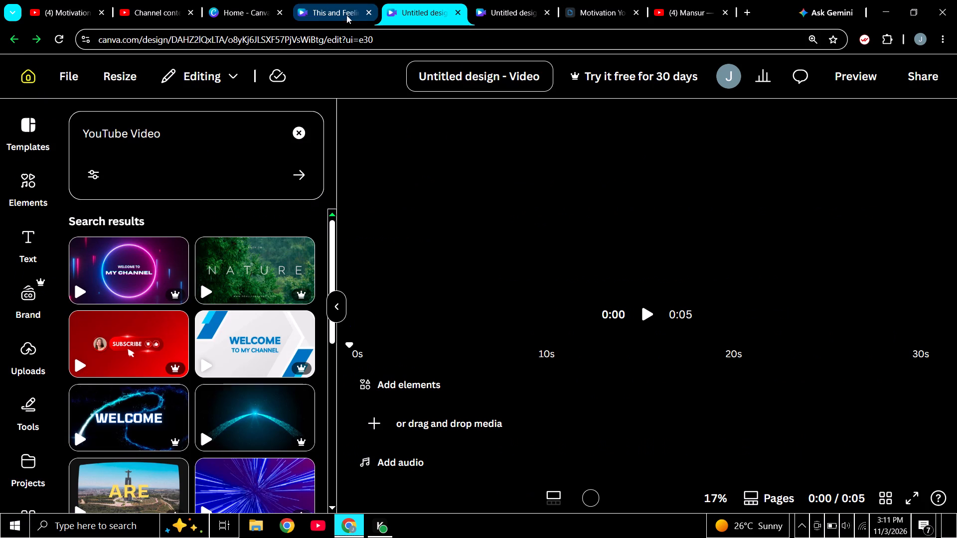
pyautogui.click(252, 15)
pyautogui.click(328, 15)
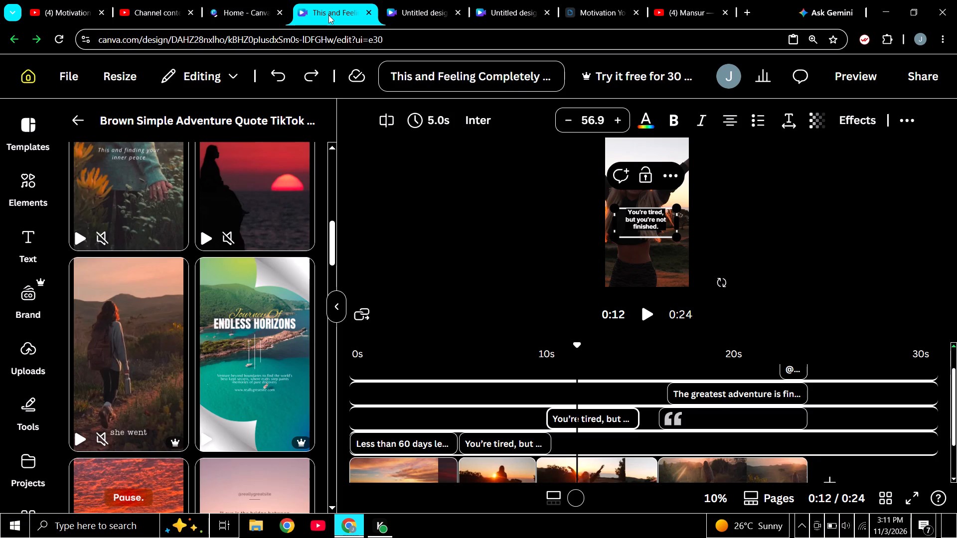
pyautogui.doubleClick(593, 422)
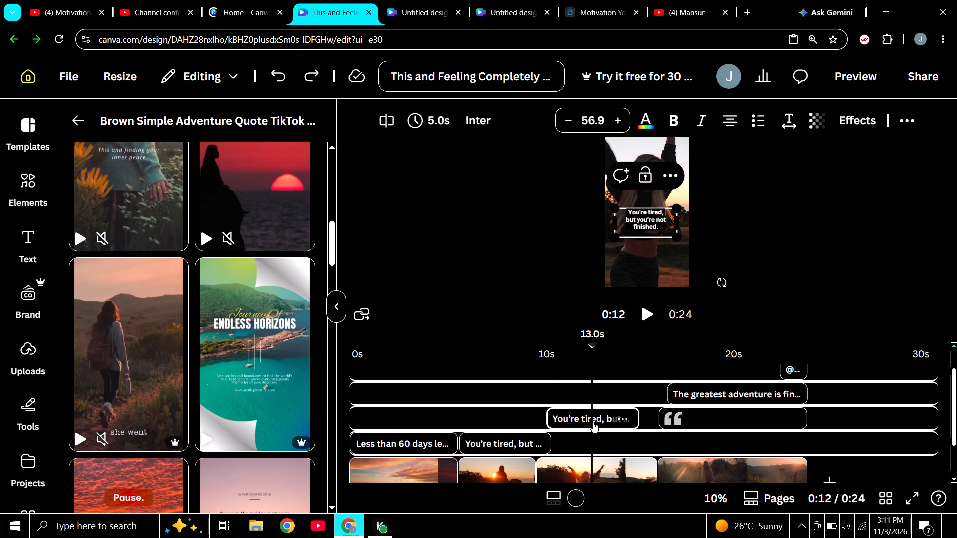
pyautogui.click(567, 418)
pyautogui.doubleClick(648, 224)
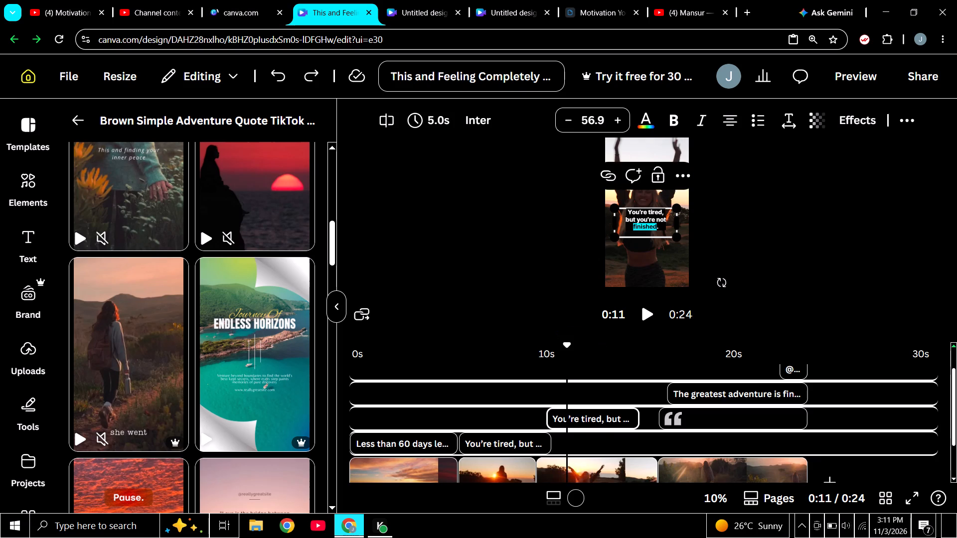
pyautogui.click(658, 227)
pyautogui.moveTo(659, 228); pyautogui.dragTo(621, 213)
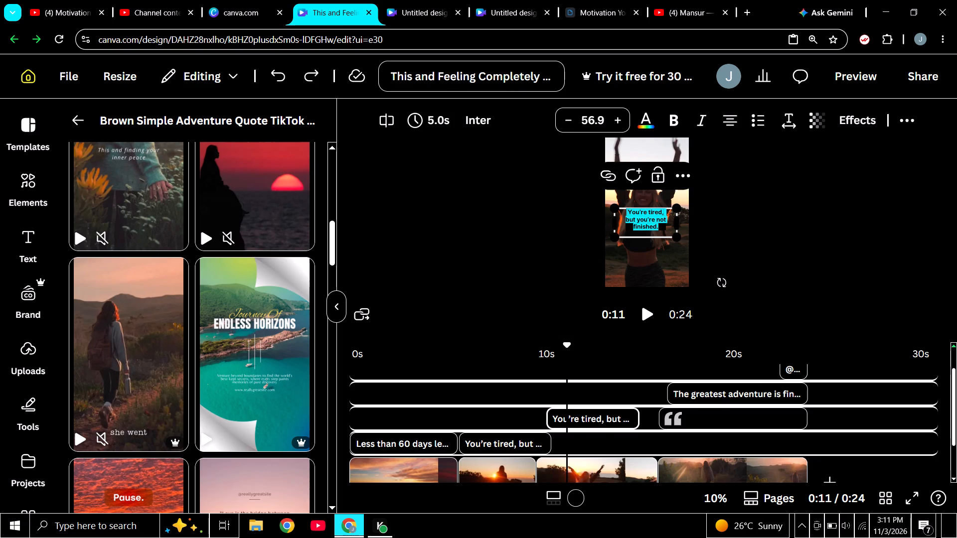
pyautogui.hotkey('ctrl', 'v')
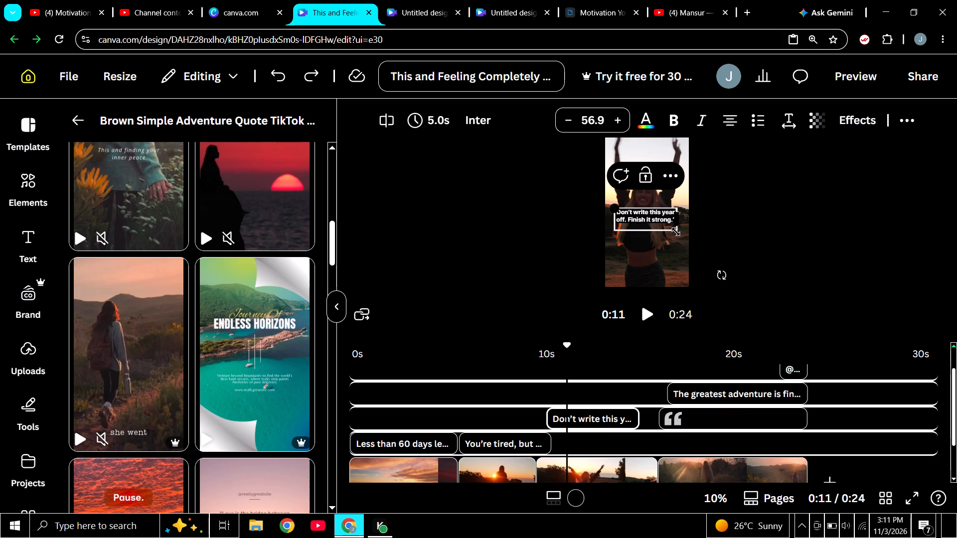
# Widen the "Don't write this year off. Finish it strong." caption box on both sides to about 900, putting the second sentence on its own line.
pyautogui.click(629, 220)
pyautogui.moveTo(628, 220); pyautogui.dragTo(683, 224)
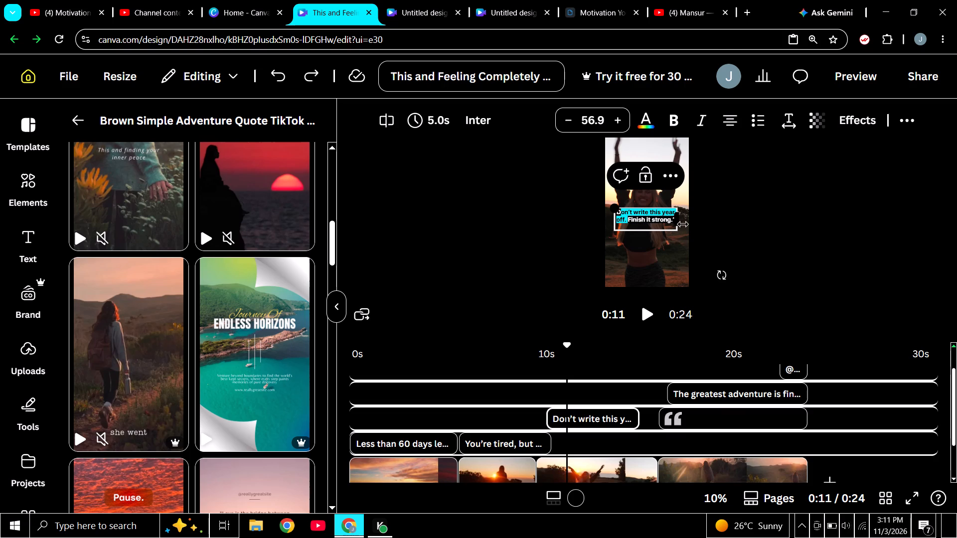
pyautogui.moveTo(683, 224); pyautogui.dragTo(670, 223)
pyautogui.click(627, 222)
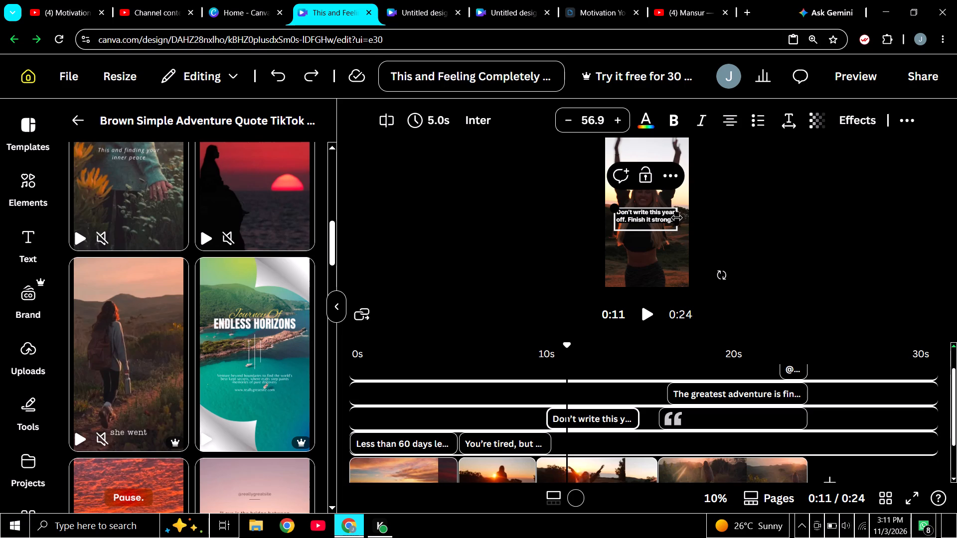
pyautogui.moveTo(677, 218); pyautogui.dragTo(682, 219)
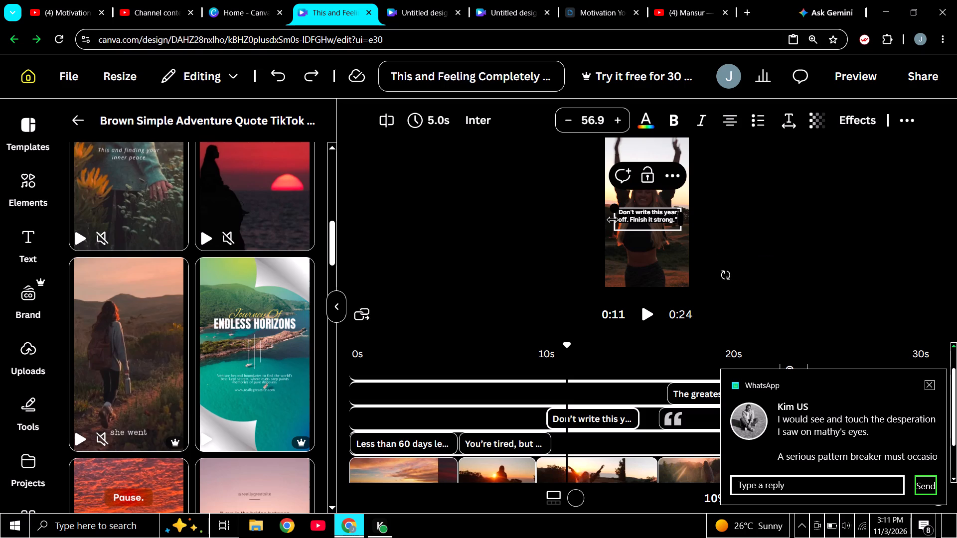
pyautogui.moveTo(613, 220); pyautogui.dragTo(608, 220)
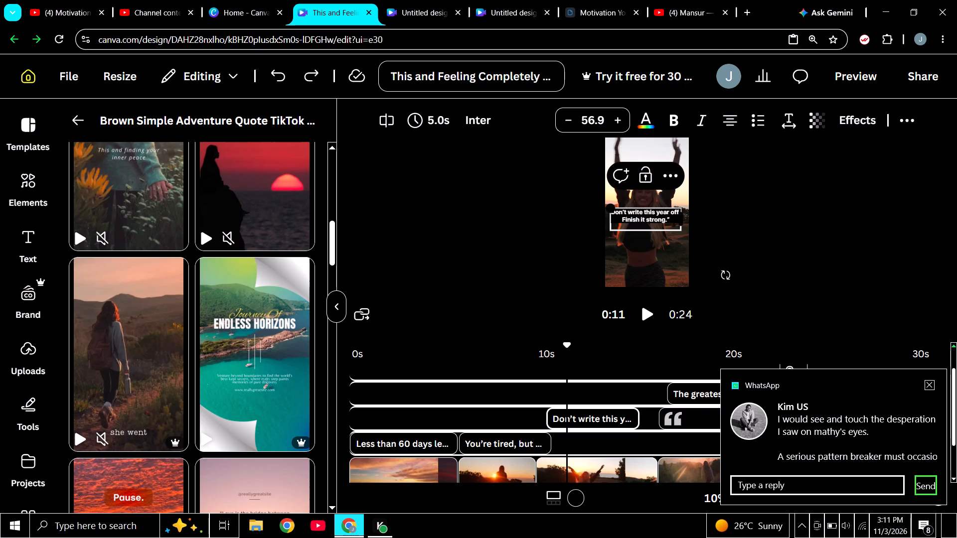
# Delete the closing quotation mark after "Finish it strong." in the caption over the third clip.
pyautogui.click(669, 220)
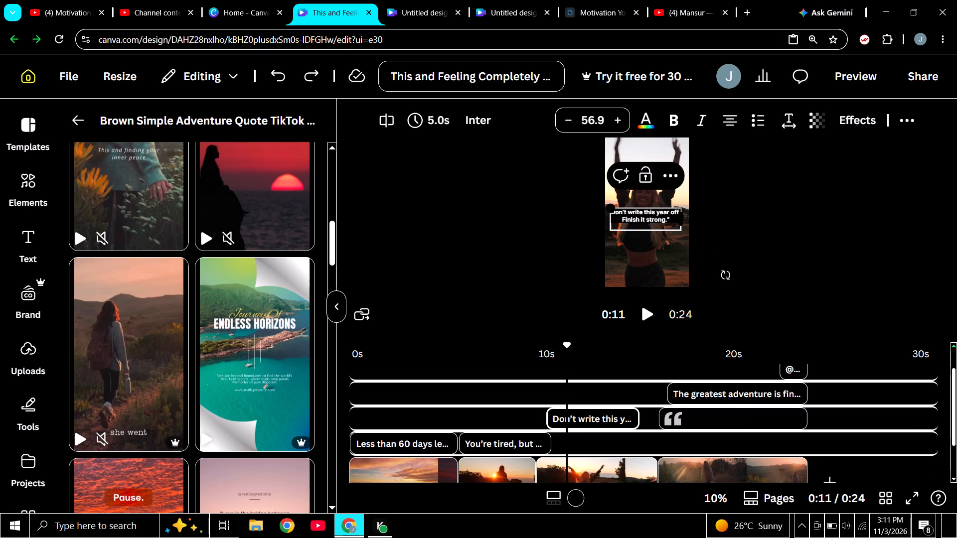
pyautogui.press('BackSpace')
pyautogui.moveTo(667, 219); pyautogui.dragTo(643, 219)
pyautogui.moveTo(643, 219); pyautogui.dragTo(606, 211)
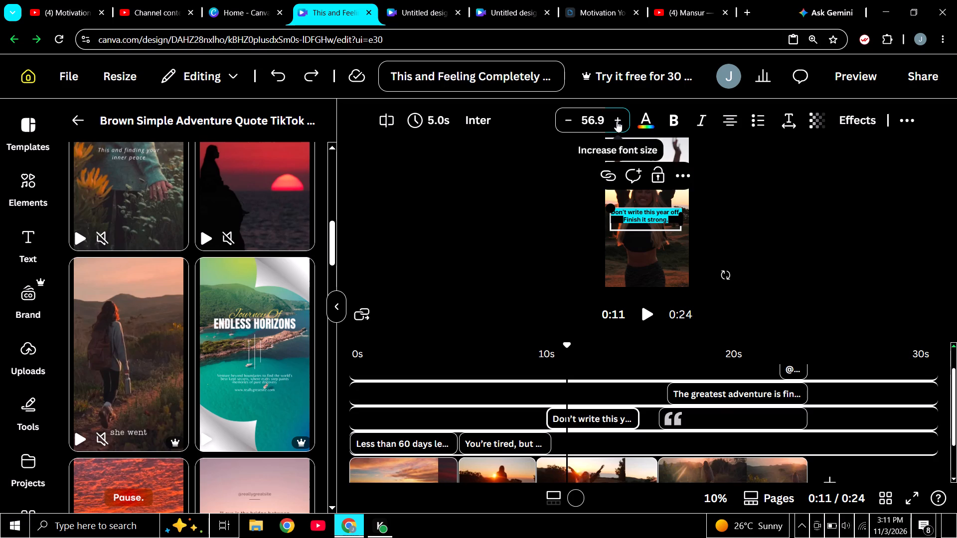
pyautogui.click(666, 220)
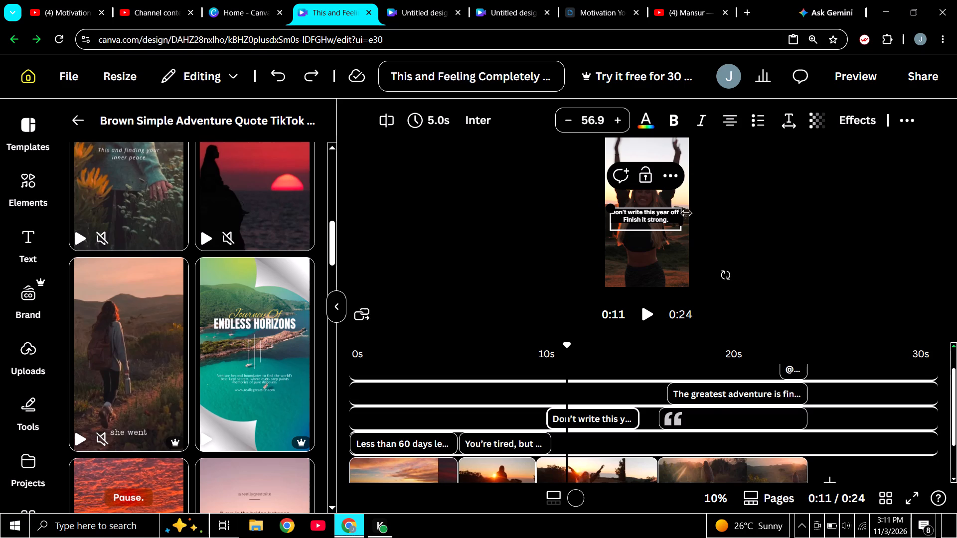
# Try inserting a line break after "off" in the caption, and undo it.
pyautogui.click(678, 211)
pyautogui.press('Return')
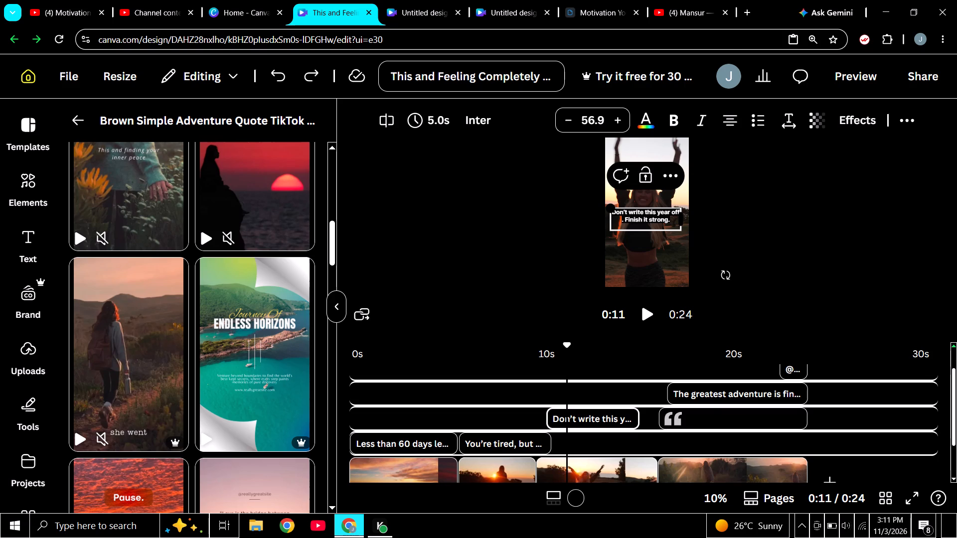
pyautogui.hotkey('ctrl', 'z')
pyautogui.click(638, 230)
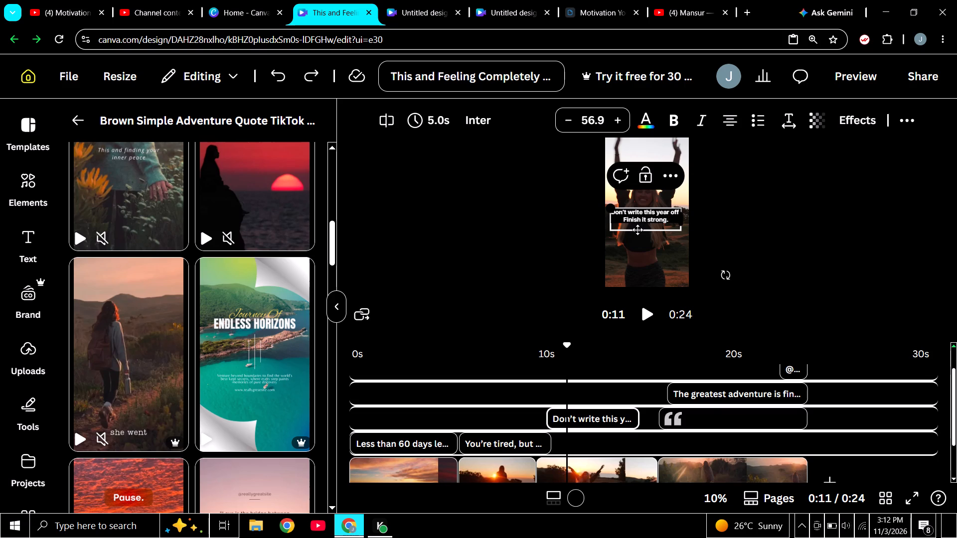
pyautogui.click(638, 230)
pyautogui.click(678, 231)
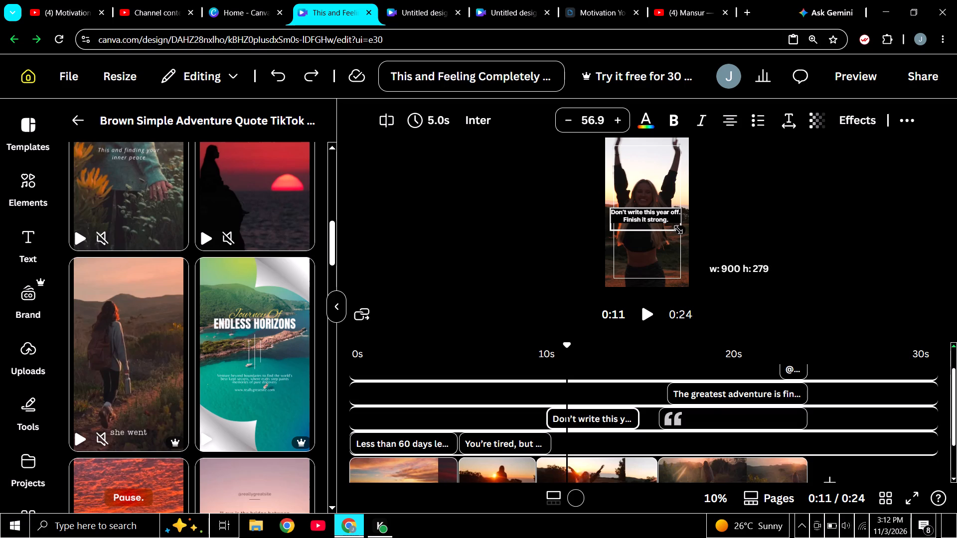
# Move the "Don't write this year off. Finish it strong." caption slightly lower on the third clip.
pyautogui.click(648, 222)
pyautogui.moveTo(645, 219); pyautogui.dragTo(645, 226)
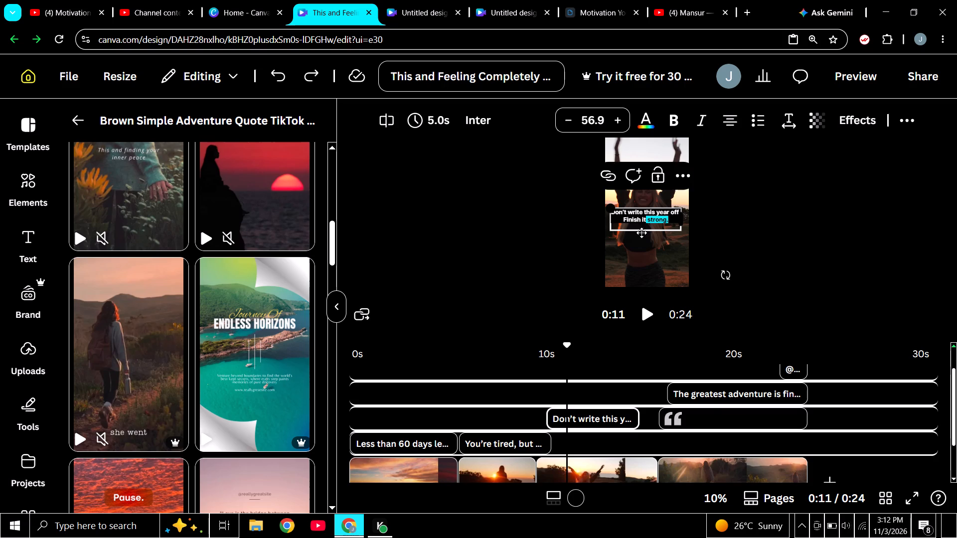
pyautogui.click(636, 253)
pyautogui.click(640, 217)
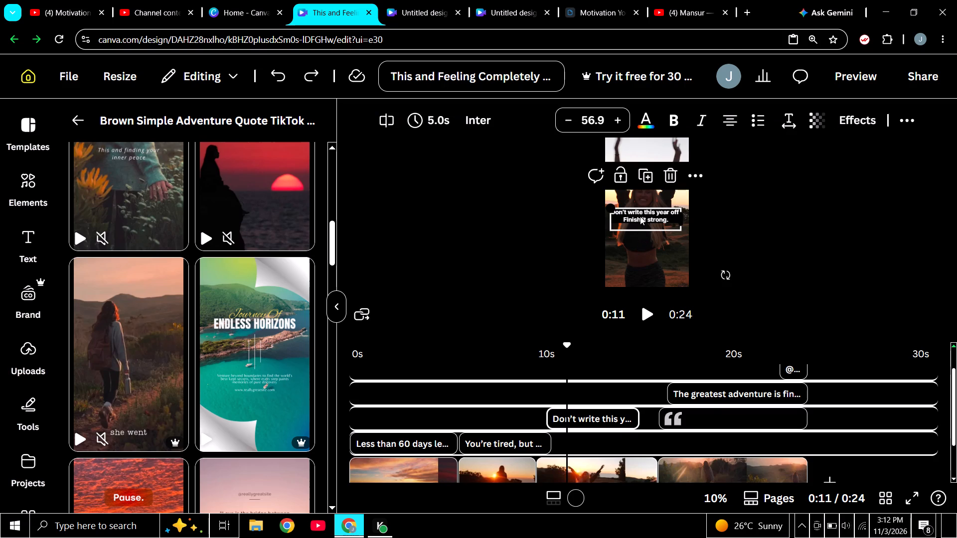
pyautogui.click(640, 216)
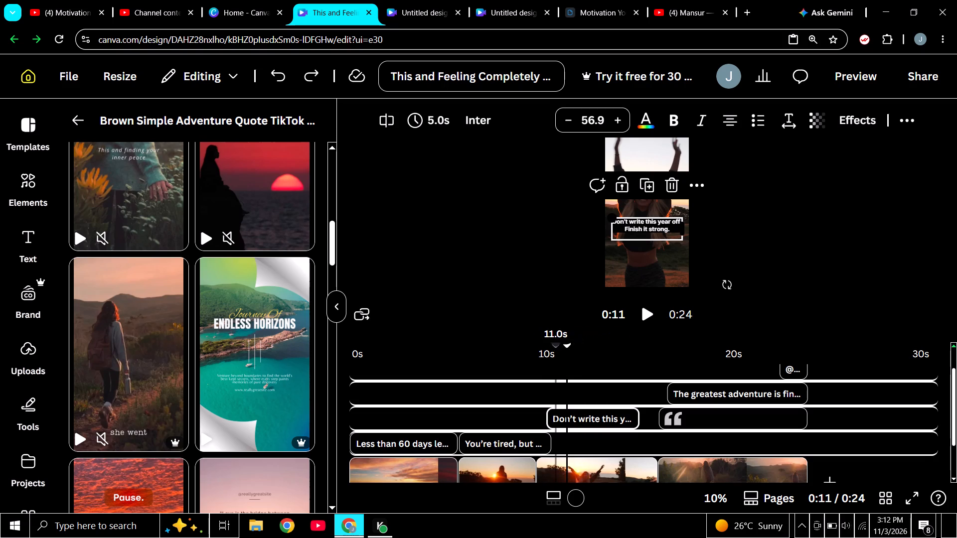
# Preview the video from 0:01 to 0:11 to check how the three captions follow one another.
pyautogui.moveTo(566, 346); pyautogui.dragTo(380, 336)
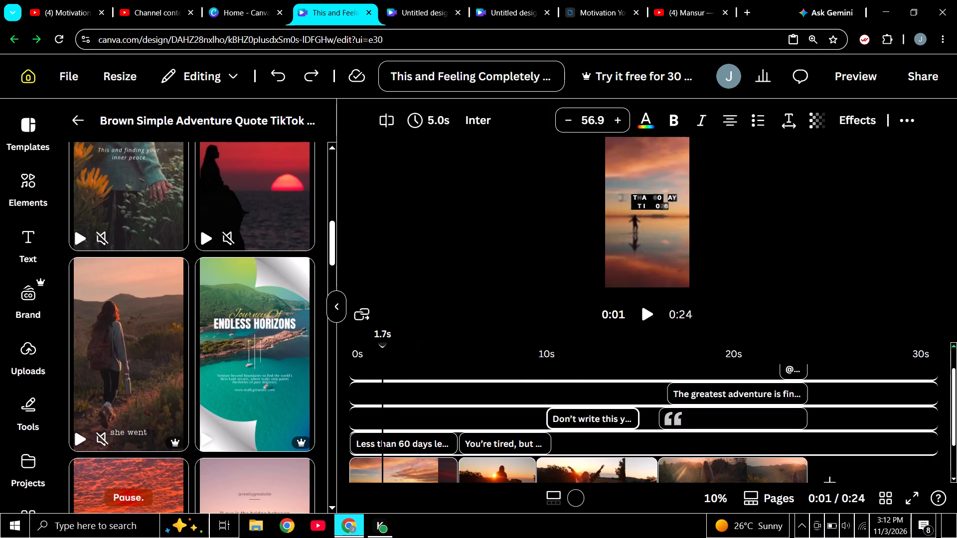
pyautogui.moveTo(380, 336); pyautogui.dragTo(381, 336)
pyautogui.click(643, 315)
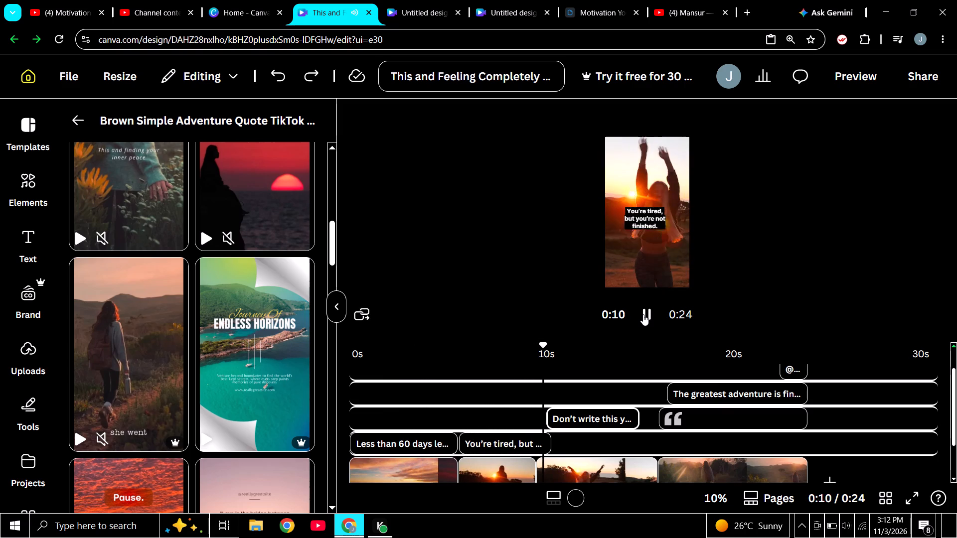
pyautogui.click(643, 314)
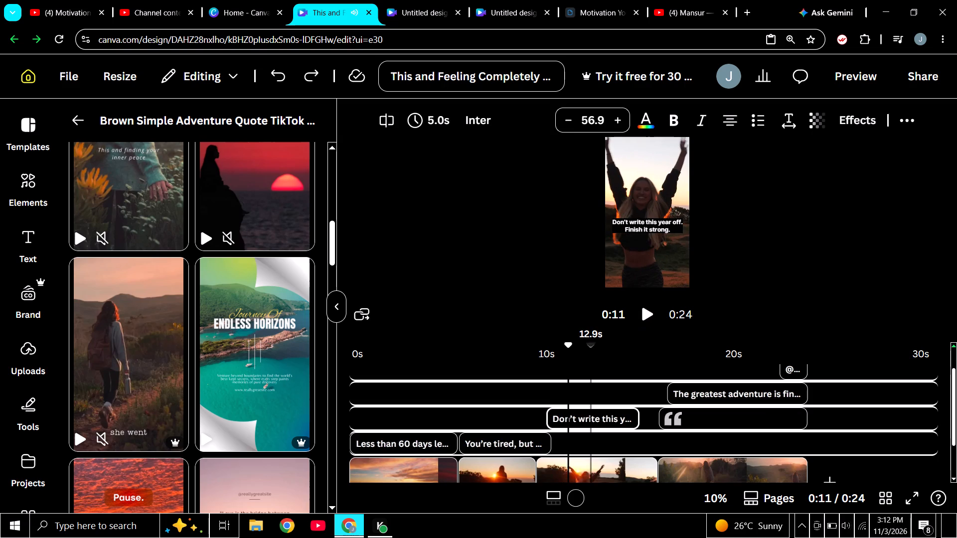
# Trim the start of the "Don't write this year off" caption and the end of the "You're tired" caption, each to 4.6 s.
pyautogui.moveTo(567, 347); pyautogui.dragTo(535, 343)
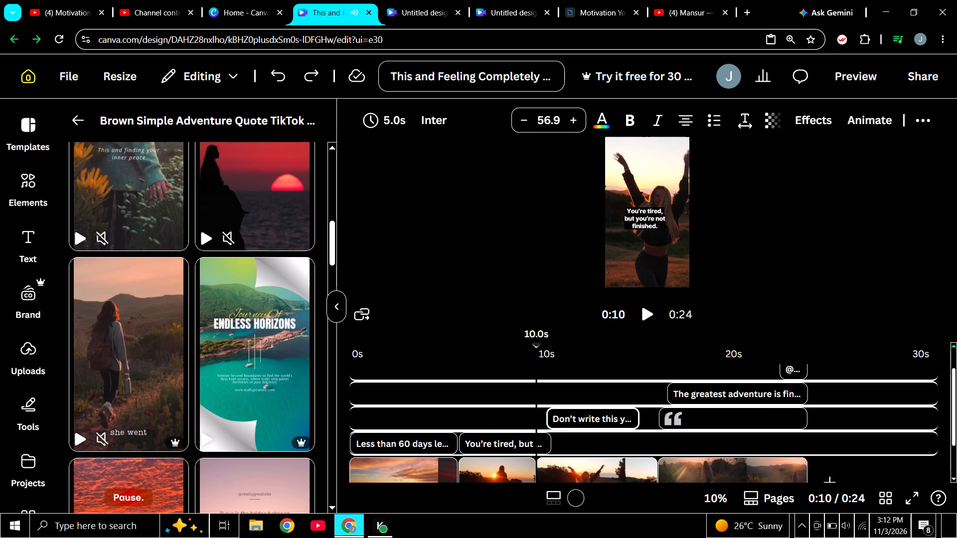
pyautogui.click(551, 419)
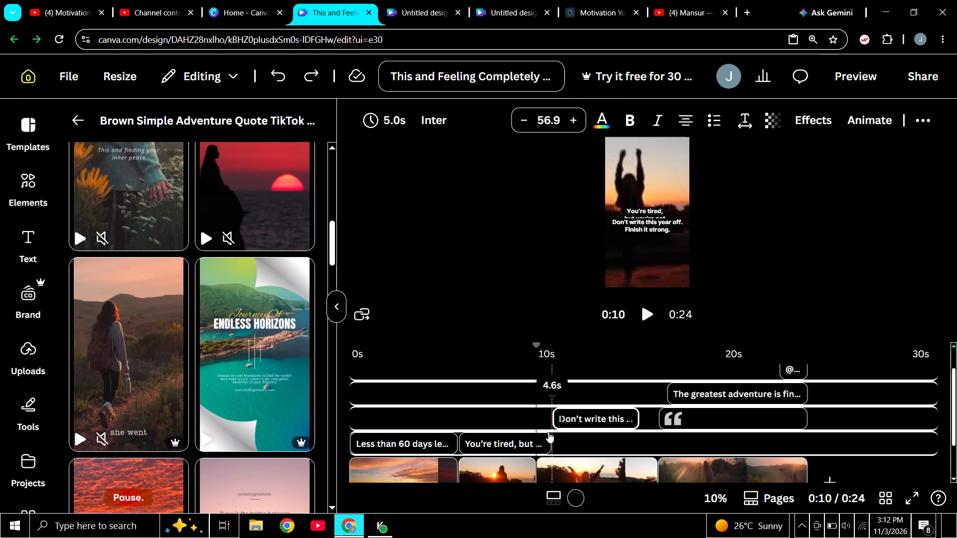
pyautogui.moveTo(549, 415); pyautogui.dragTo(542, 414)
pyautogui.moveTo(536, 346); pyautogui.dragTo(519, 343)
pyautogui.click(641, 314)
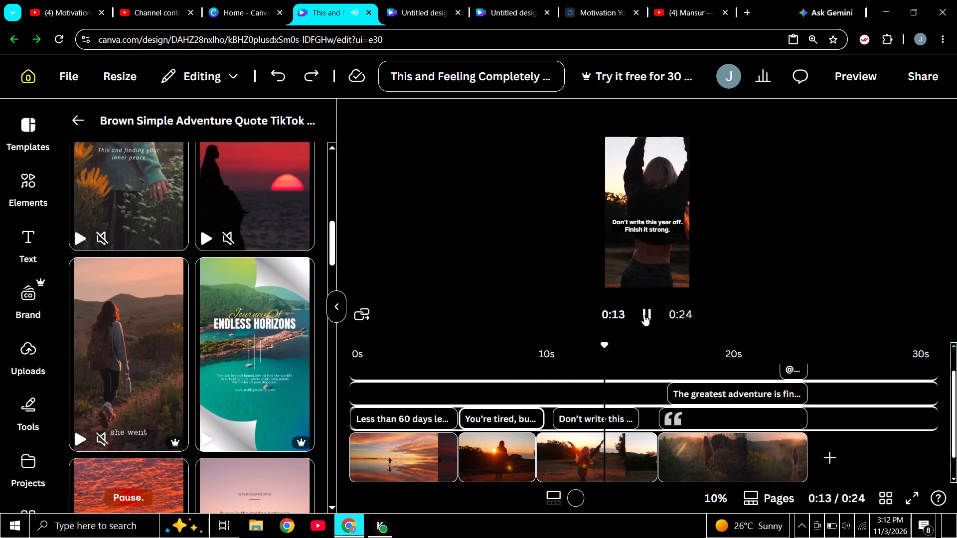
pyautogui.click(644, 315)
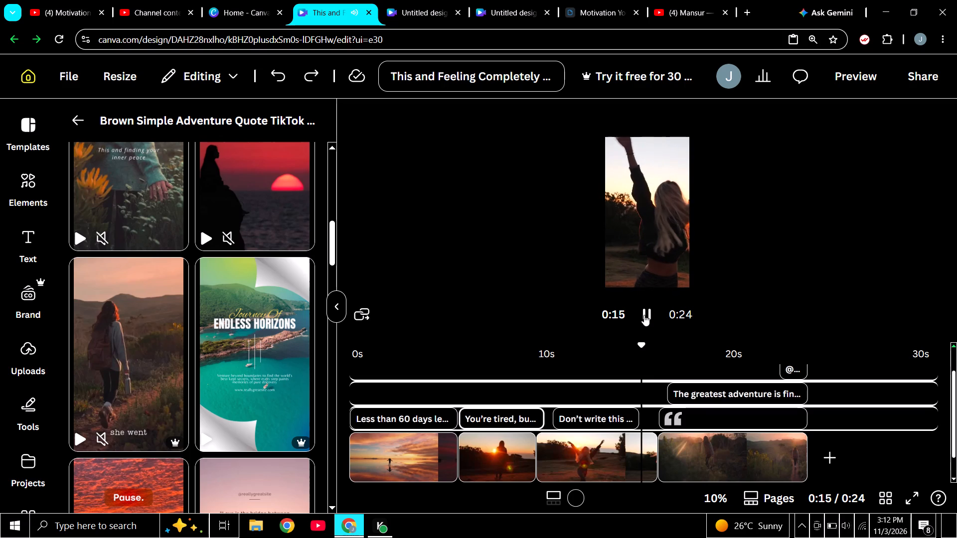
pyautogui.click(644, 315)
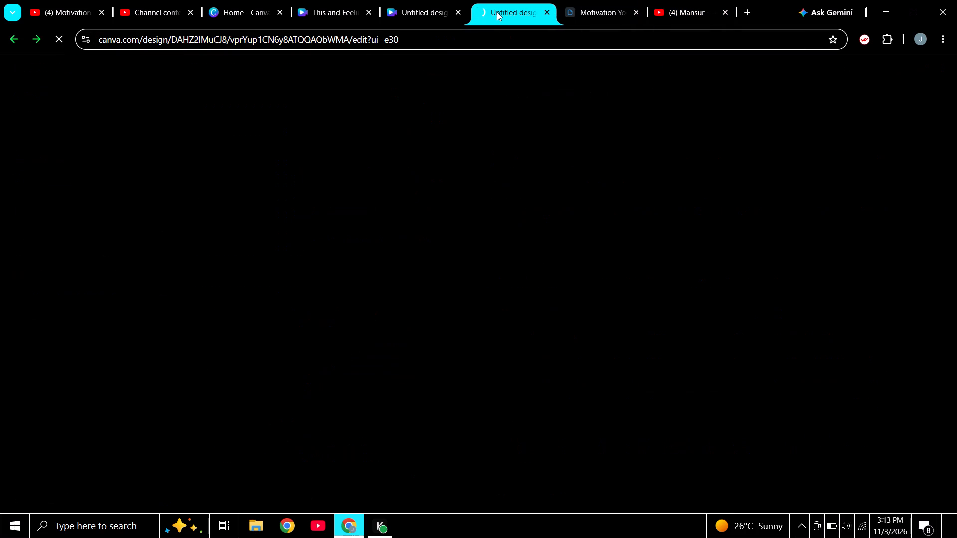
pyautogui.click(338, 17)
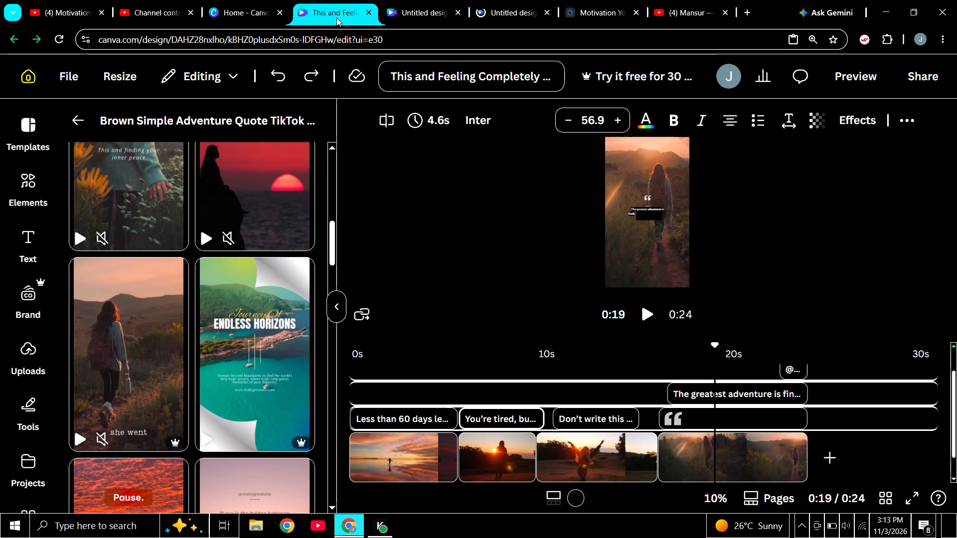
pyautogui.click(702, 394)
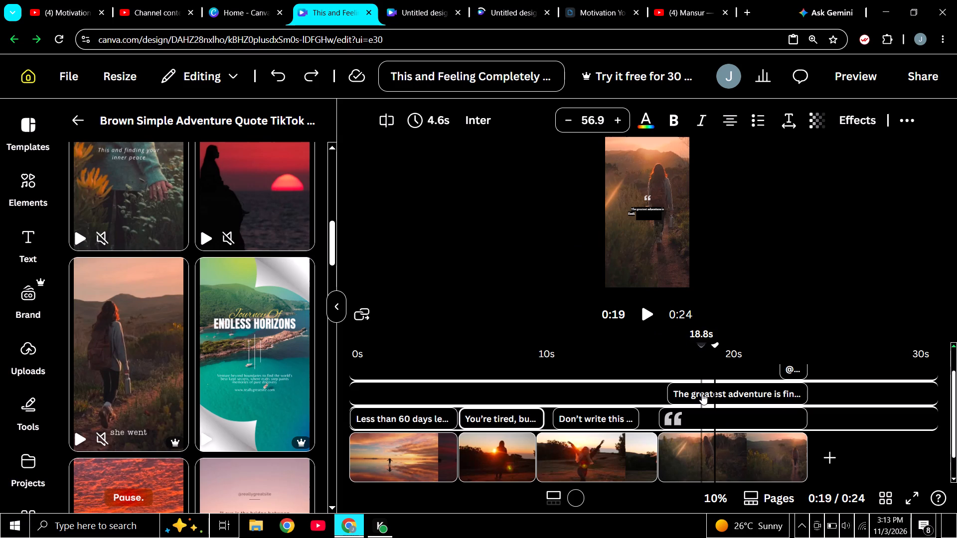
pyautogui.doubleClick(652, 214)
pyautogui.hotkey('ctrl', 'v')
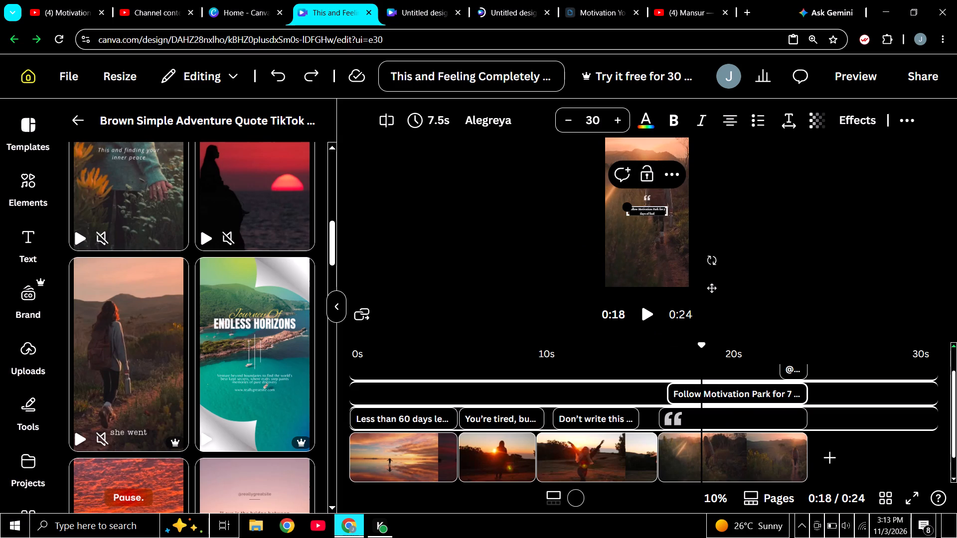
# Enlarge the "Follow Motivation Park" caption to font size 57 and widen its text box slightly.
pyautogui.click(621, 119)
pyautogui.click(621, 119)
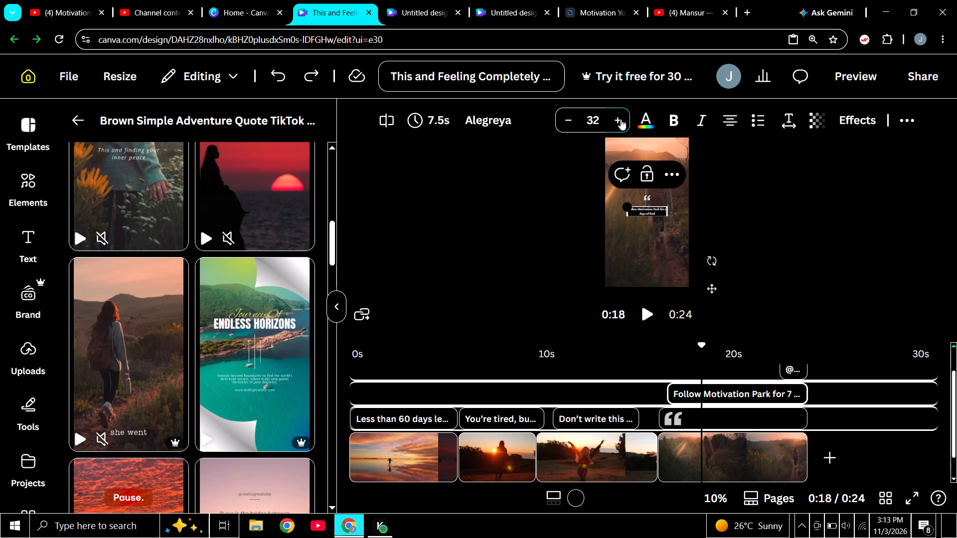
pyautogui.tripleClick(621, 119)
pyautogui.tripleClick(621, 119)
pyautogui.tripleClick(621, 119)
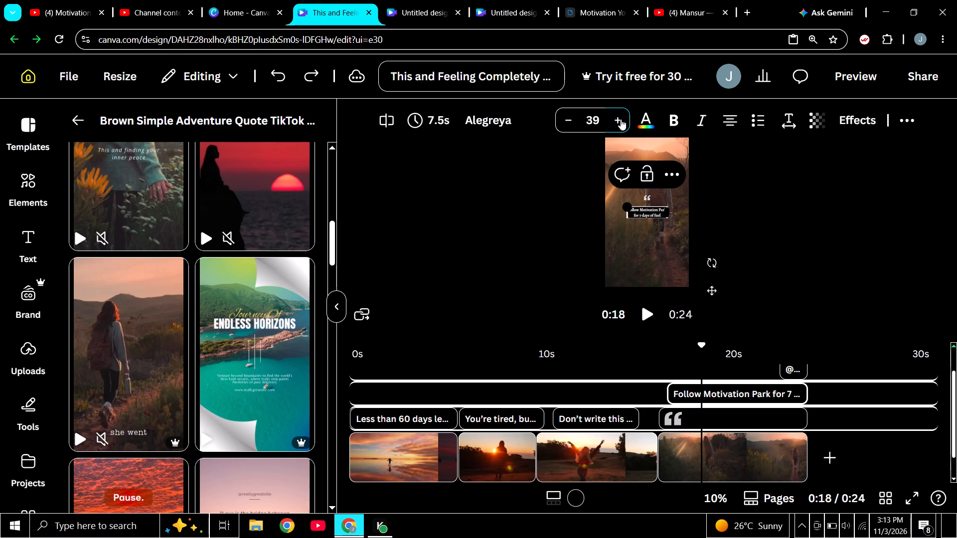
pyautogui.tripleClick(621, 119)
pyautogui.doubleClick(621, 119)
pyautogui.tripleClick(621, 119)
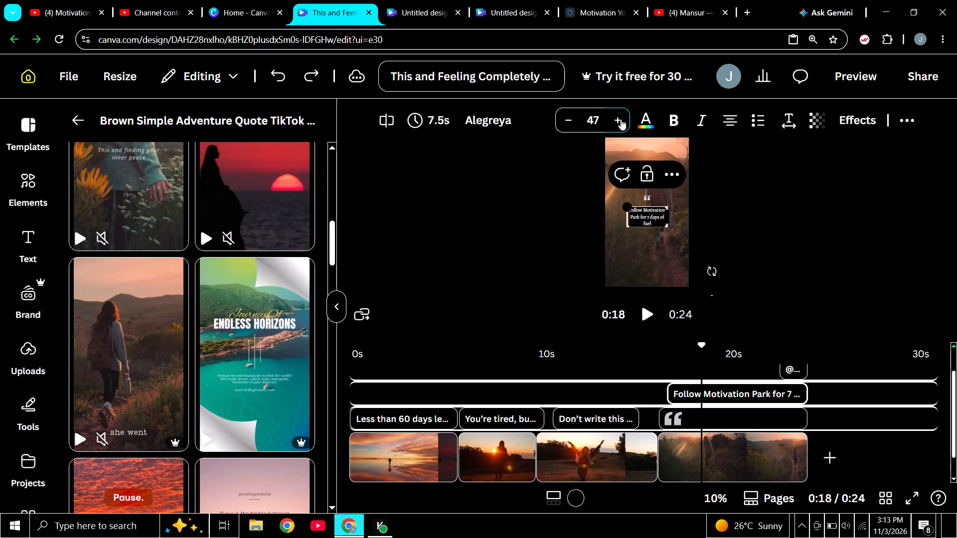
pyautogui.tripleClick(621, 119)
pyautogui.tripleClick(621, 119)
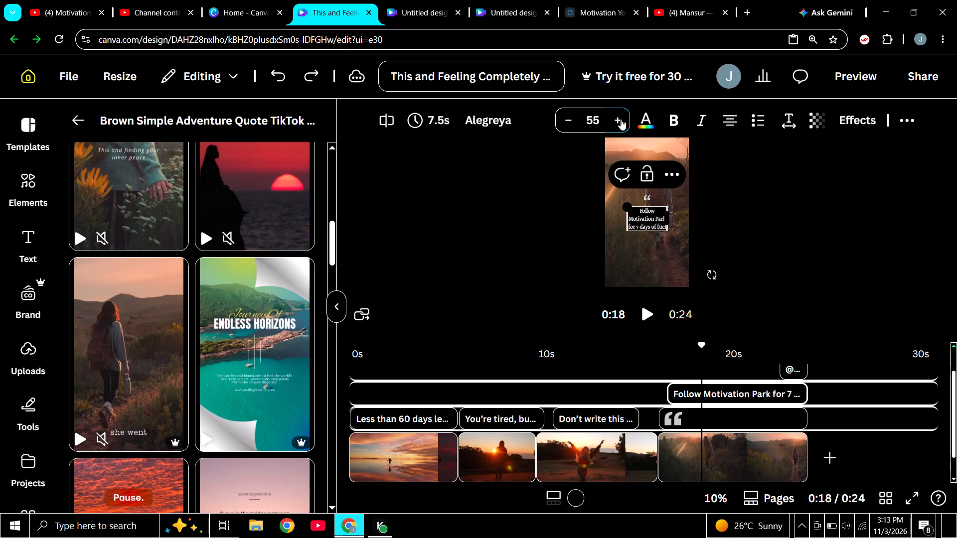
pyautogui.tripleClick(621, 119)
pyautogui.click(621, 119)
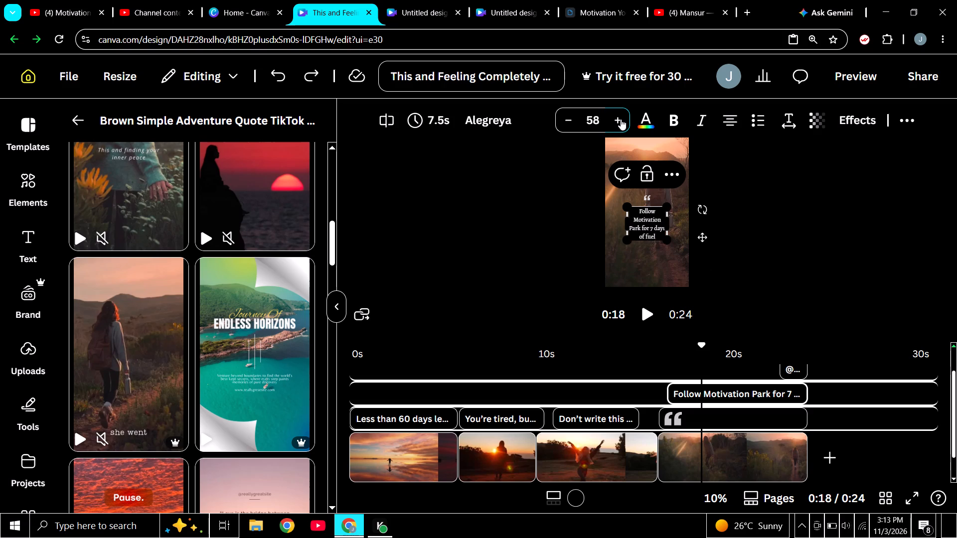
pyautogui.click(571, 122)
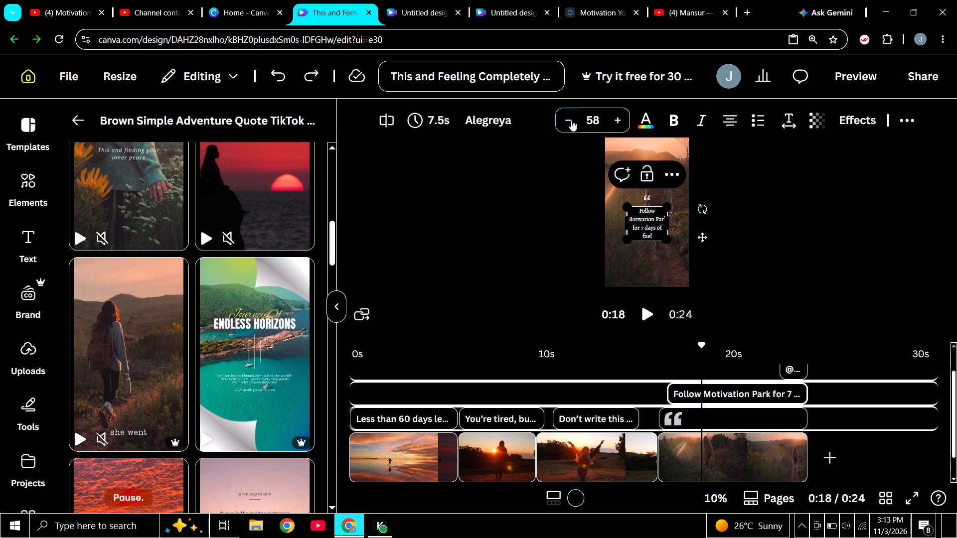
pyautogui.click(571, 120)
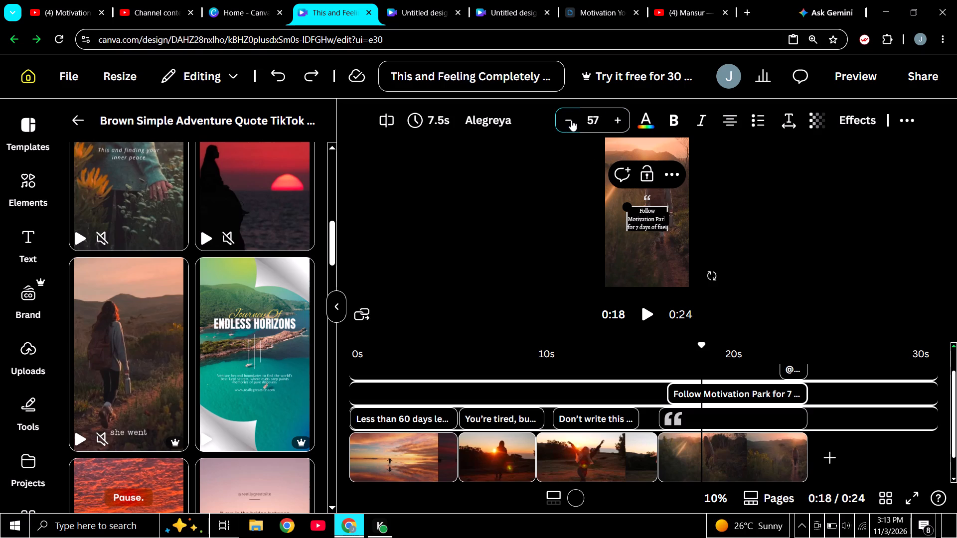
pyautogui.press('k')
pyautogui.press('BackSpace')
pyautogui.moveTo(672, 216); pyautogui.dragTo(677, 218)
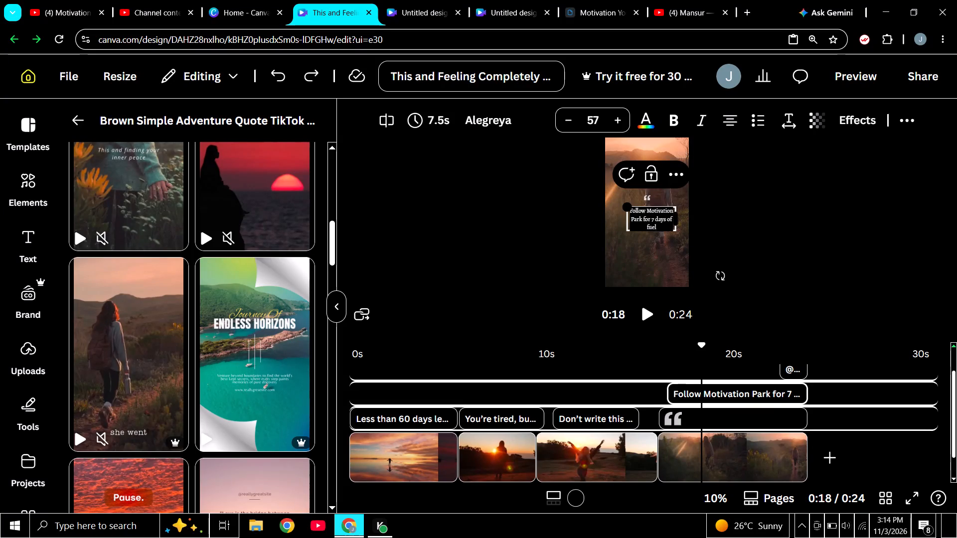
# Remove "7 days of" from the fourth clip's CTA caption, trying "daily" in its place.
pyautogui.moveTo(651, 218); pyautogui.dragTo(672, 220)
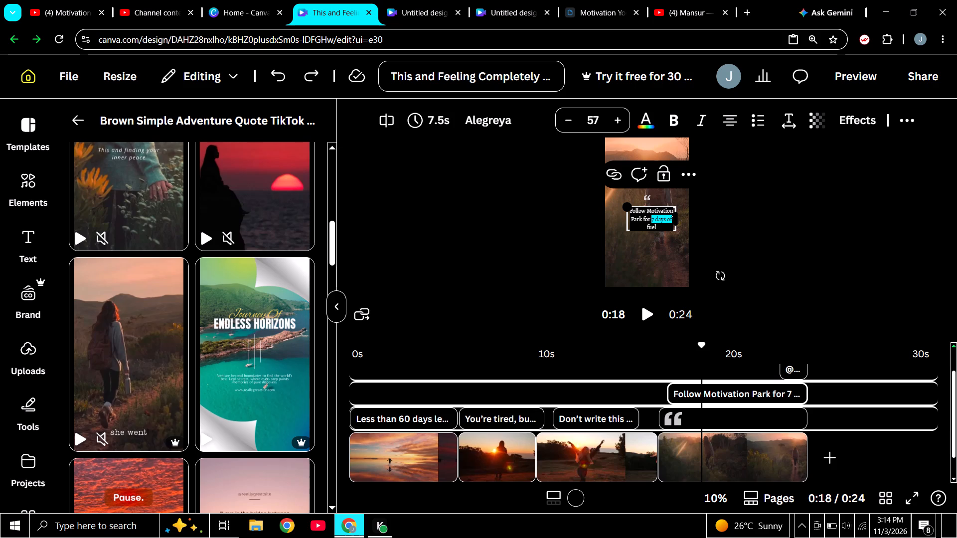
pyautogui.write('aily')
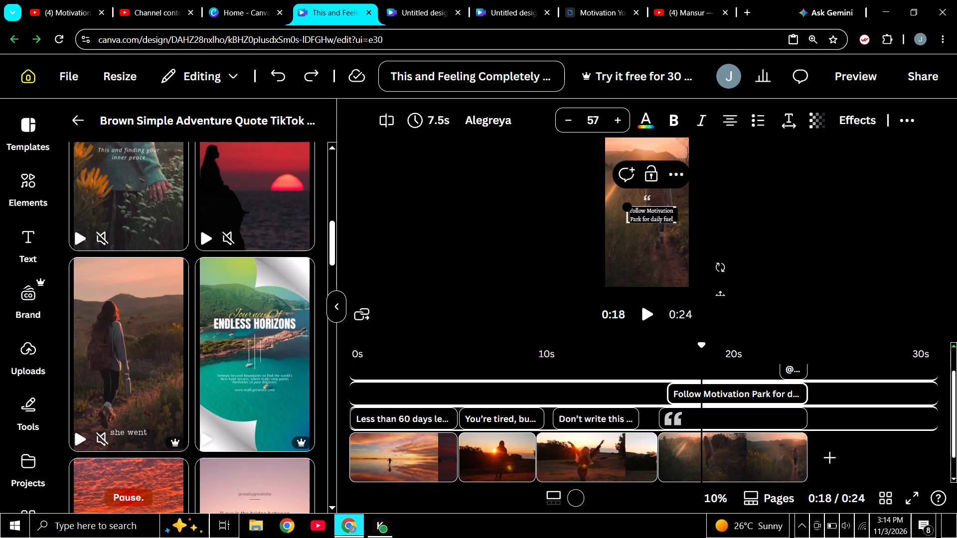
pyautogui.press('BackSpace')
pyautogui.press('BackSpace')
pyautogui.press('BackSpace')
pyautogui.press('BackSpace')
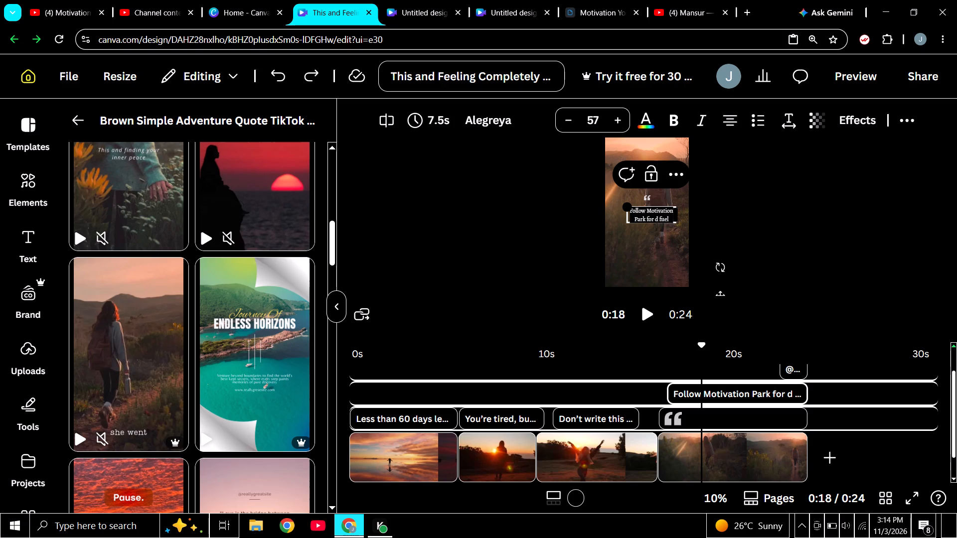
pyautogui.press('BackSpace')
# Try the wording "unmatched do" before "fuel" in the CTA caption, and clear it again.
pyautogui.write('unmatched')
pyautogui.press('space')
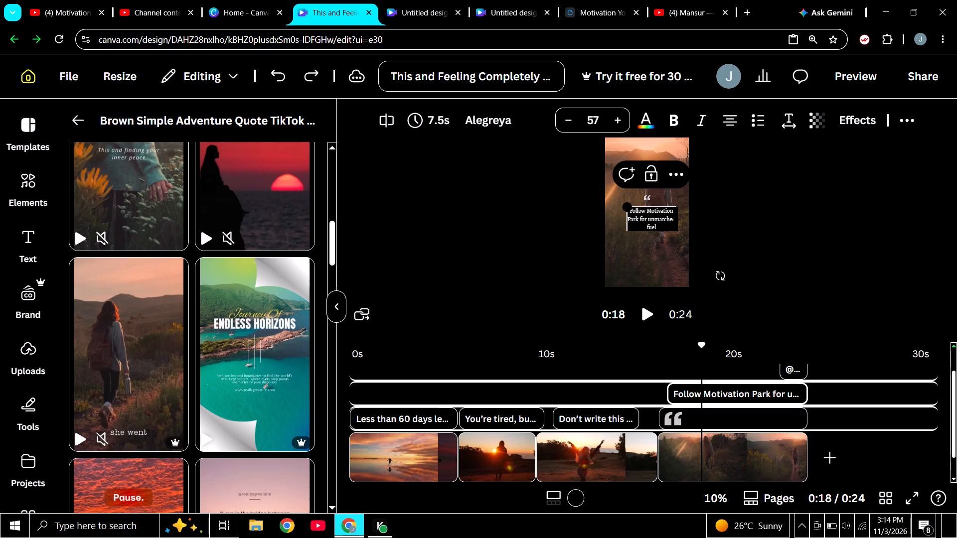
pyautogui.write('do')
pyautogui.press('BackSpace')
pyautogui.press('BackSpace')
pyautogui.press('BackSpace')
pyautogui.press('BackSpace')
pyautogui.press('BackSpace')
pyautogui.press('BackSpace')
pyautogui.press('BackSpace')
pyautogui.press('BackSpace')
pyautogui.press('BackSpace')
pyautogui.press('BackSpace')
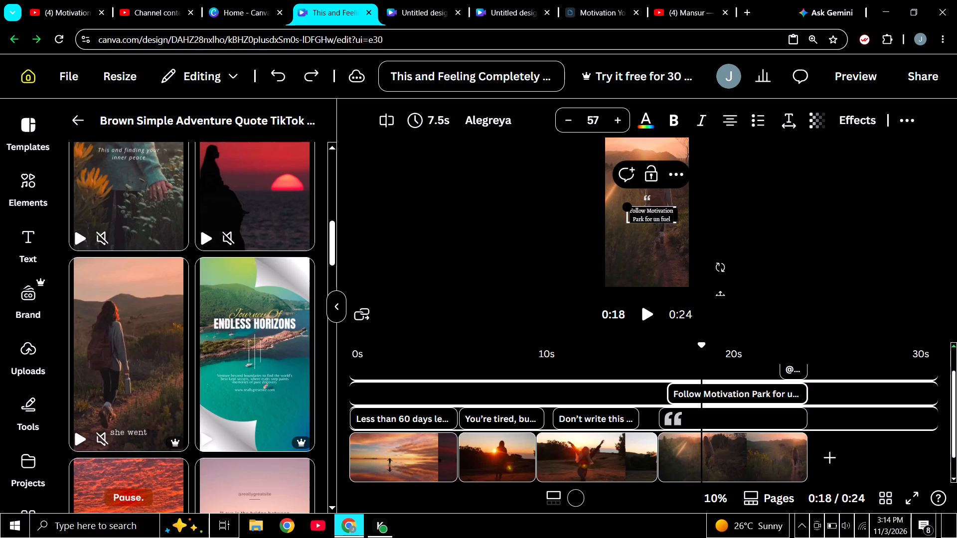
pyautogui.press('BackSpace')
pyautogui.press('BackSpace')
# Insert "more" before "fuel" in the CTA caption and add a full stop at its end.
pyautogui.write('more')
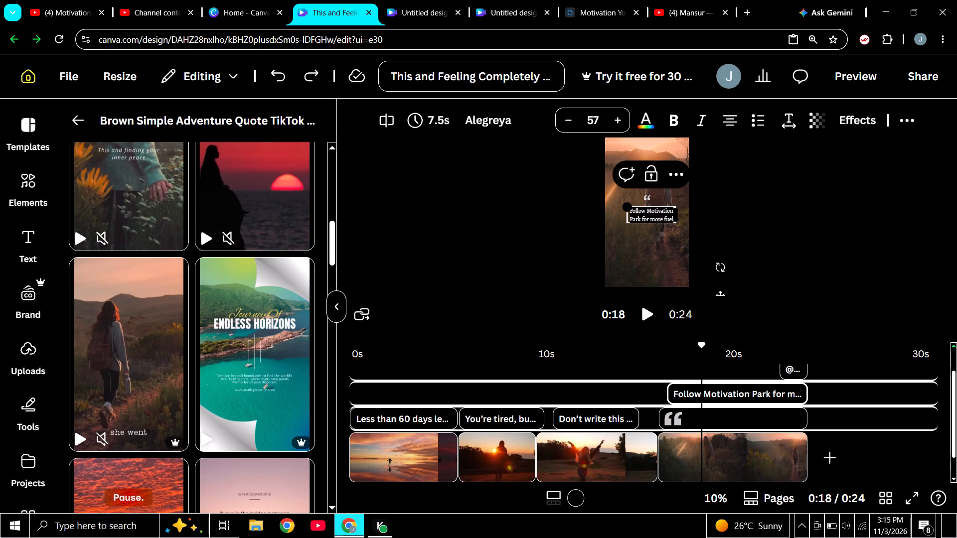
pyautogui.click(672, 215)
pyautogui.press('.')
pyautogui.click(646, 211)
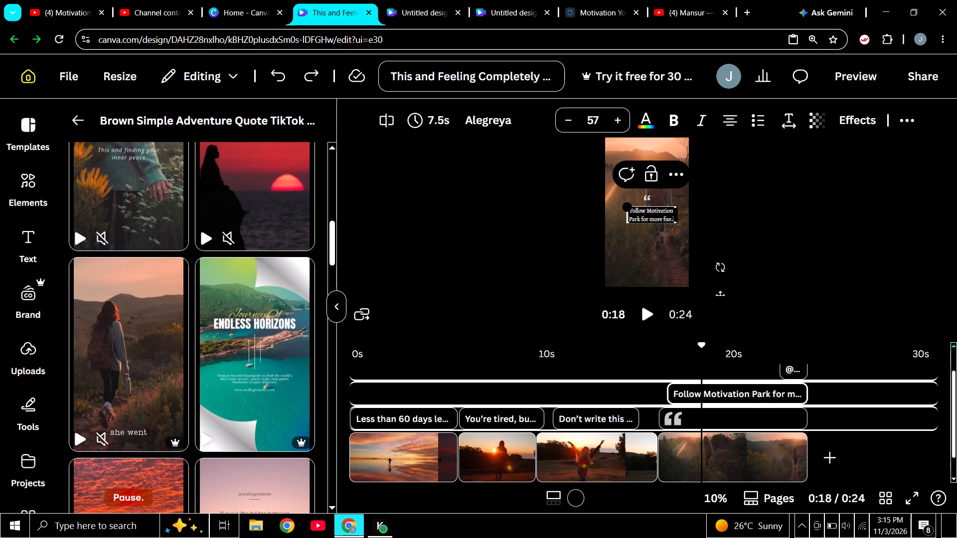
# Preview the fourth clip from about 0:17 to 0:21 to check how the new CTA caption appears.
pyautogui.moveTo(699, 341); pyautogui.dragTo(675, 340)
pyautogui.moveTo(702, 344); pyautogui.dragTo(660, 344)
pyautogui.click(649, 315)
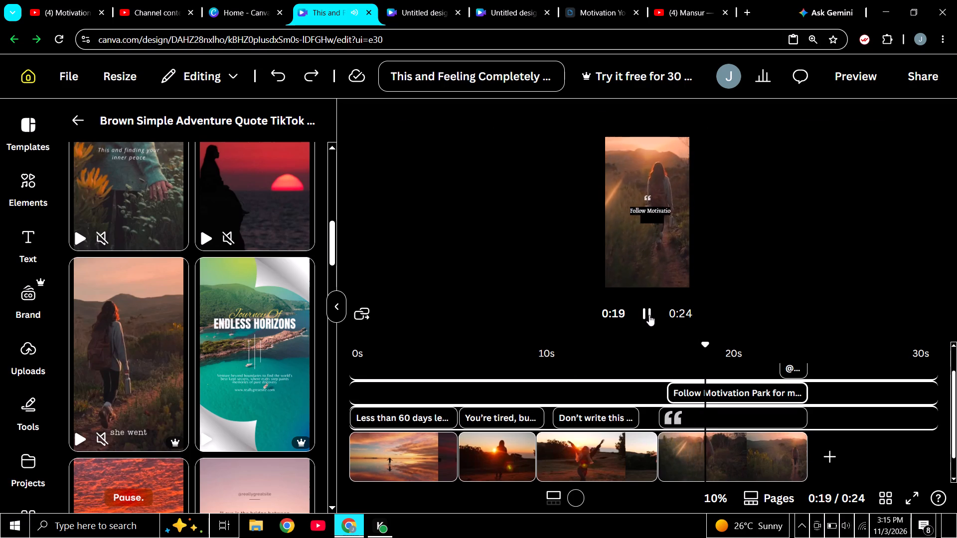
pyautogui.click(649, 315)
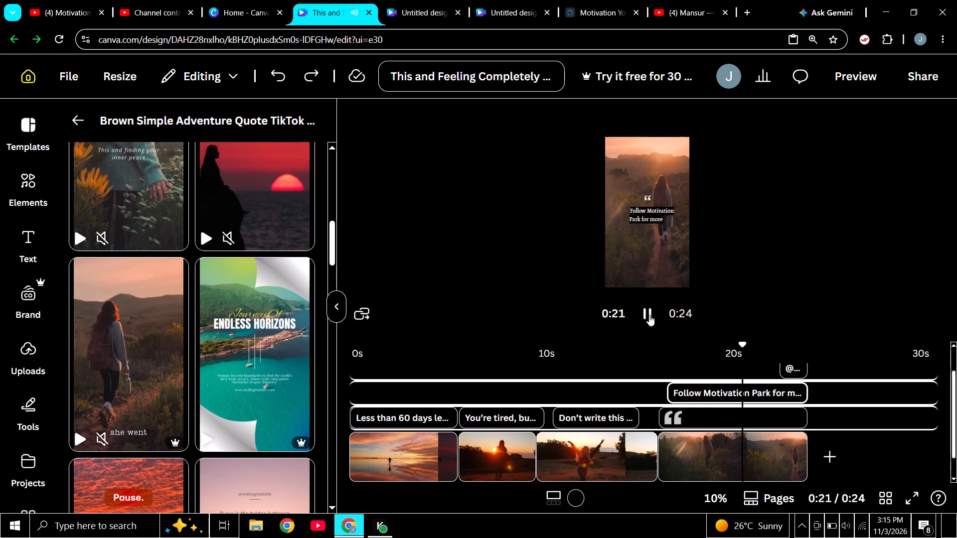
# Delete the quotation mark graphic above the CTA caption on the fourth clip.
pyautogui.click(679, 414)
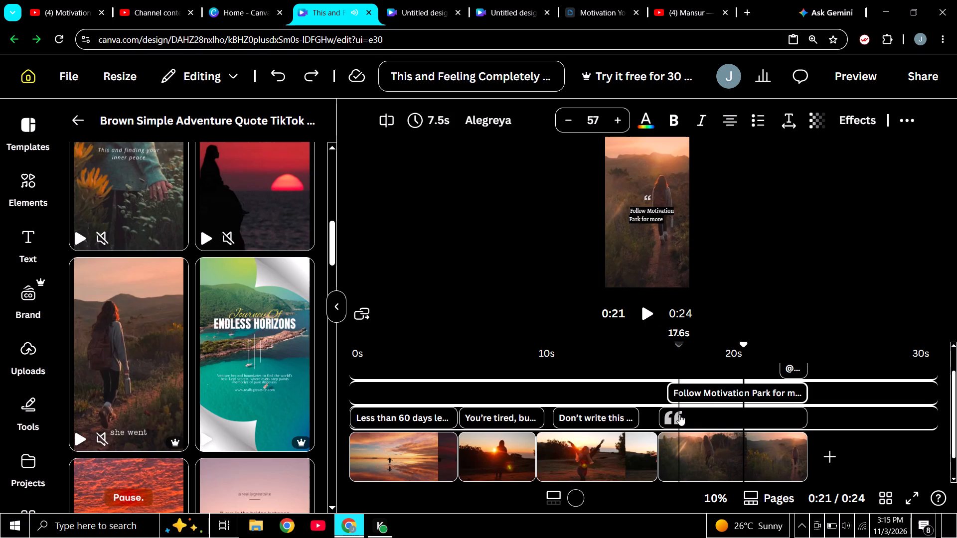
pyautogui.click(650, 195)
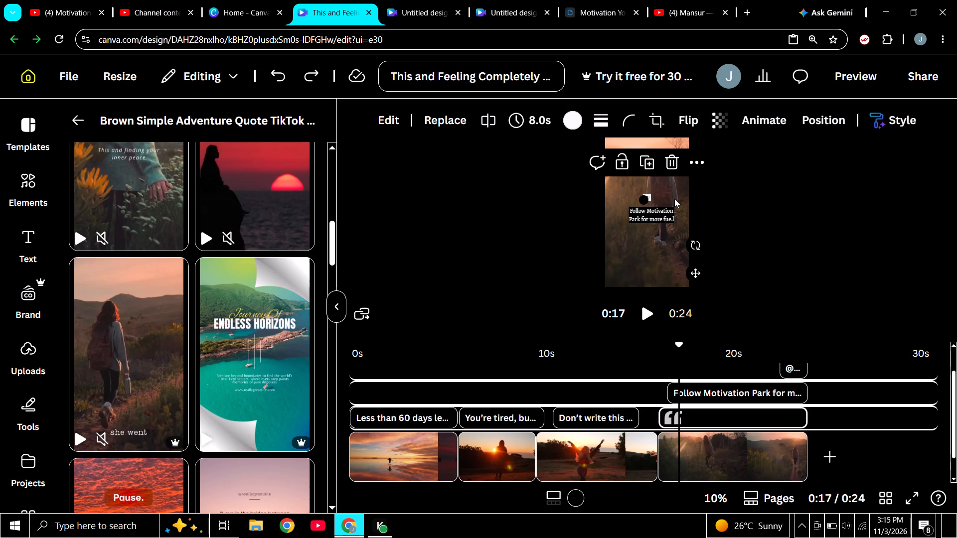
pyautogui.press('Delete')
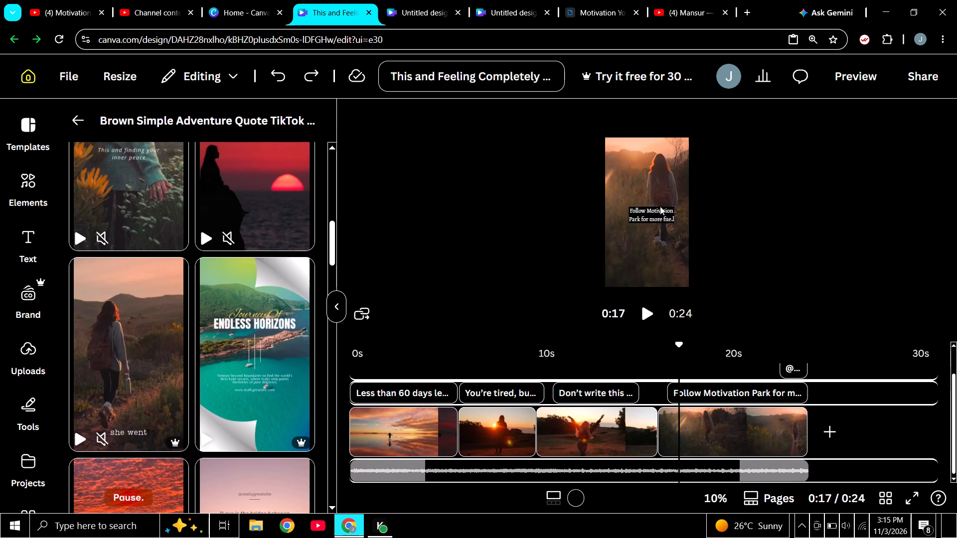
# Widen the CTA caption's text box on the fourth clip so "Follow Motivation Park" fits on the first line.
pyautogui.click(648, 314)
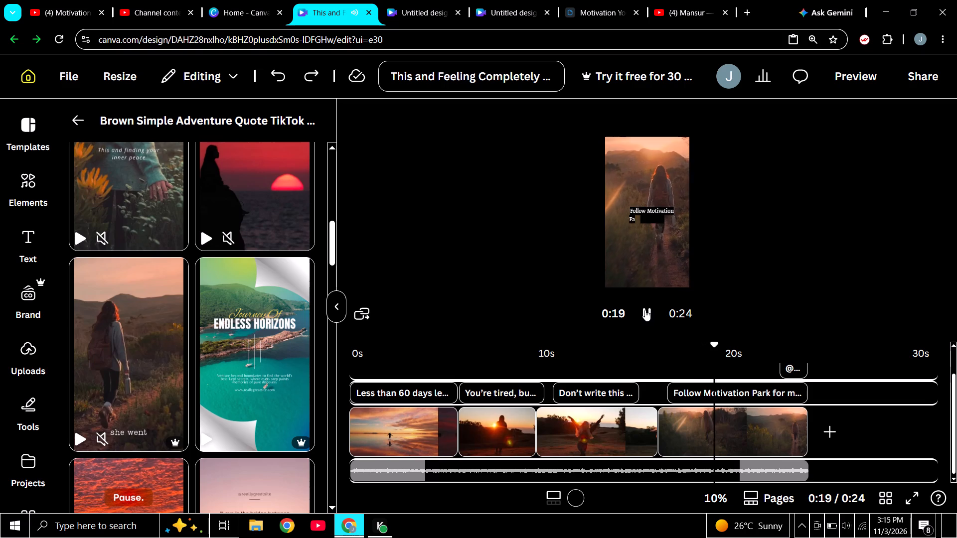
pyautogui.click(645, 310)
pyautogui.click(663, 215)
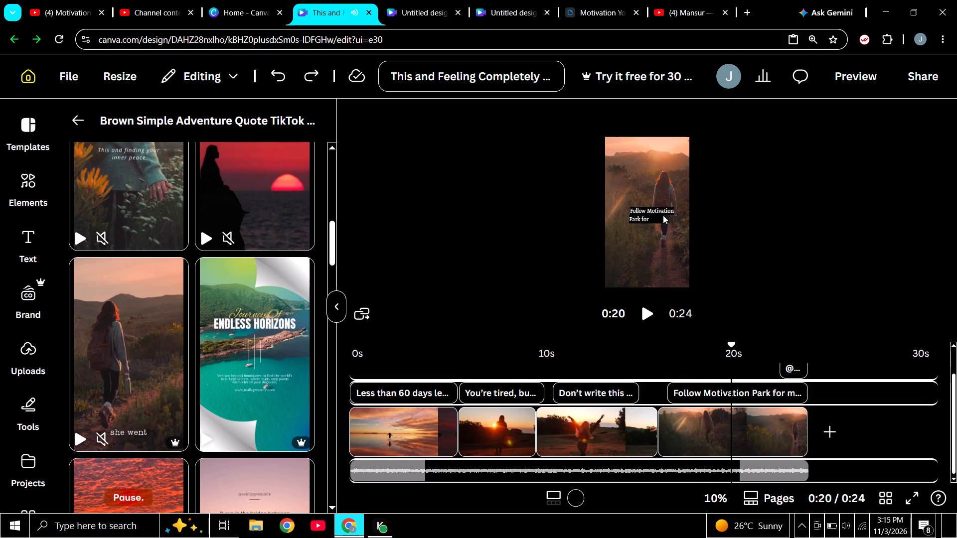
pyautogui.moveTo(627, 217); pyautogui.dragTo(618, 216)
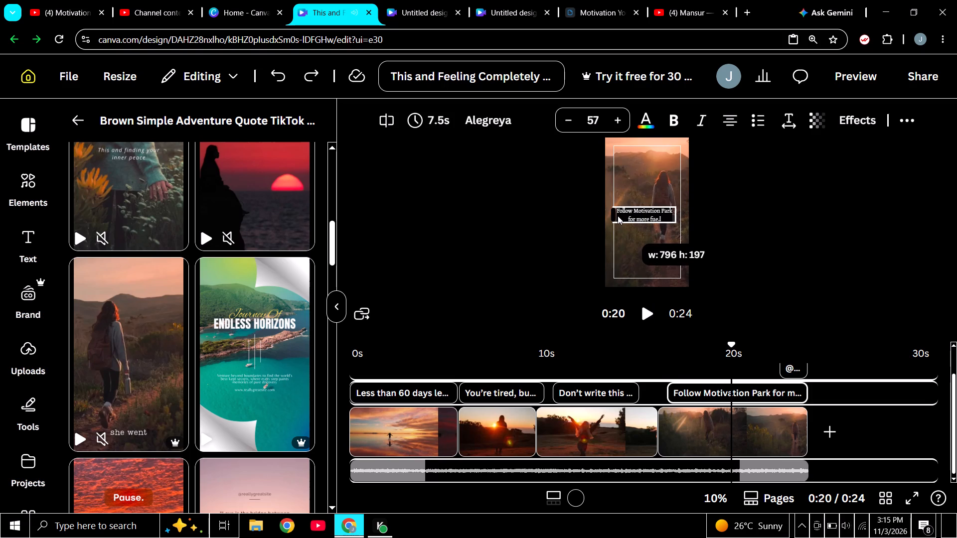
pyautogui.moveTo(618, 216); pyautogui.dragTo(619, 216)
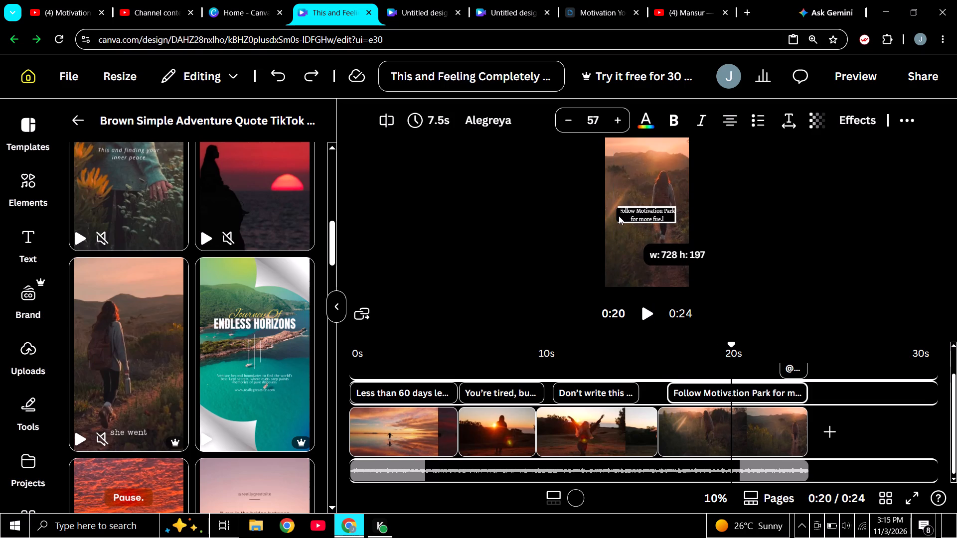
pyautogui.moveTo(619, 216); pyautogui.dragTo(618, 215)
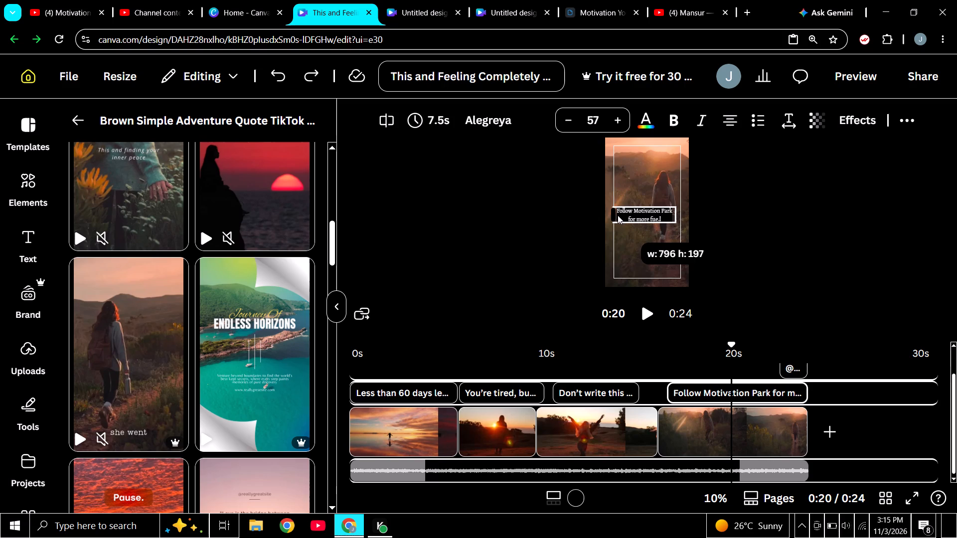
pyautogui.moveTo(618, 215); pyautogui.dragTo(619, 215)
pyautogui.click(639, 213)
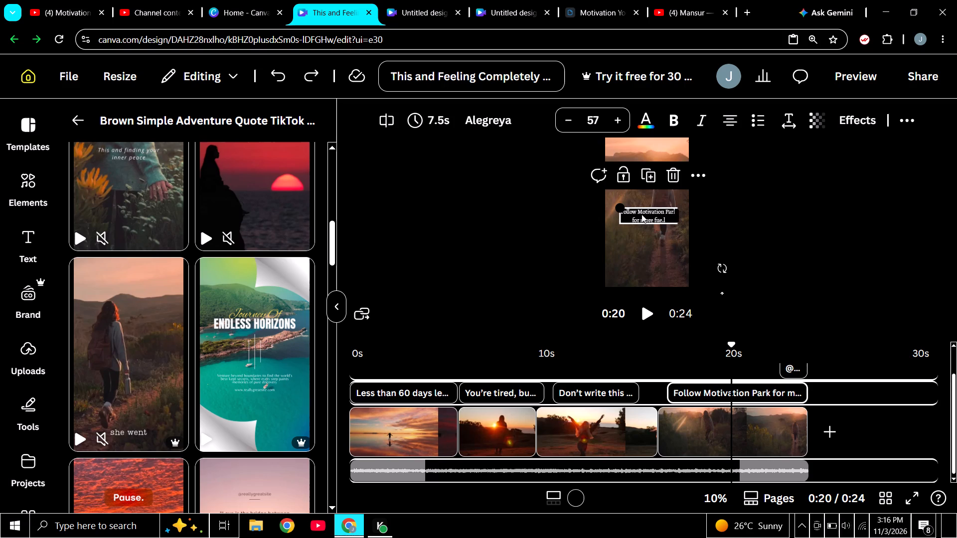
# Correct the misplaced full stop in the fourth clip's CTA caption so its second line reads "for more fuel.".
pyautogui.click(649, 311)
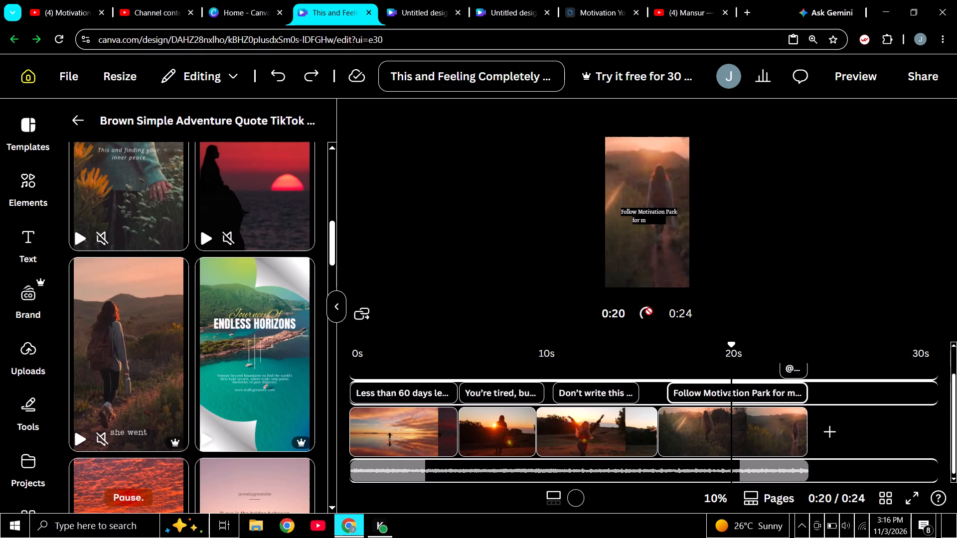
pyautogui.click(649, 311)
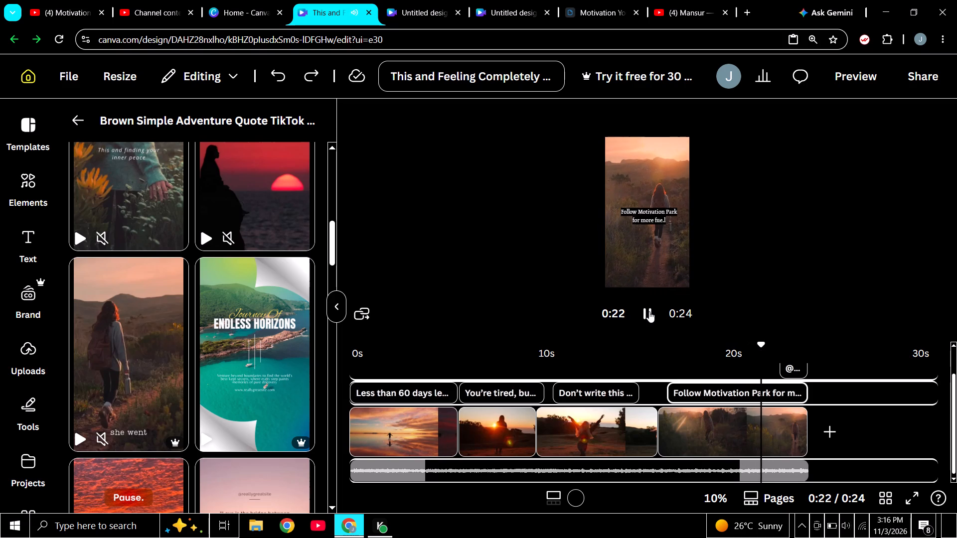
pyautogui.doubleClick(653, 215)
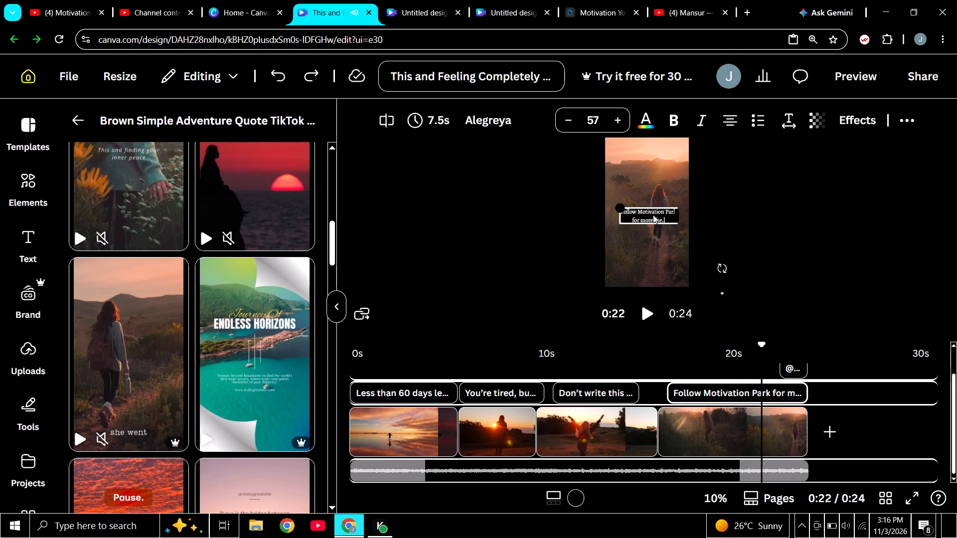
pyautogui.click(665, 219)
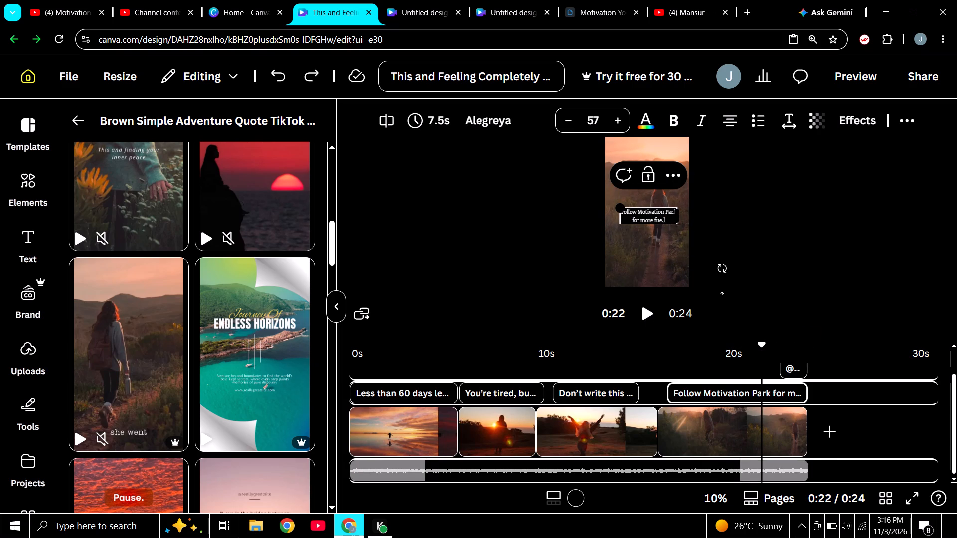
pyautogui.press('BackSpace')
pyautogui.press('BackSpace')
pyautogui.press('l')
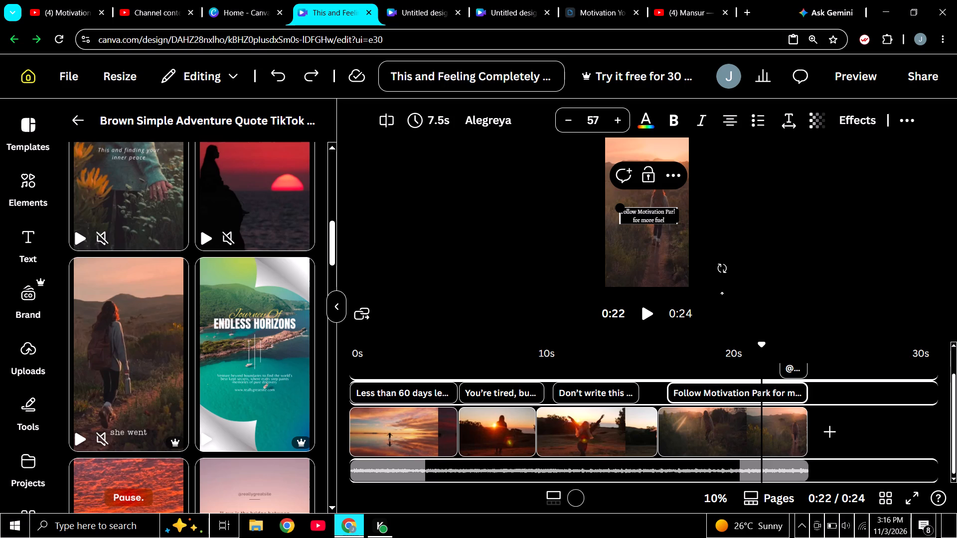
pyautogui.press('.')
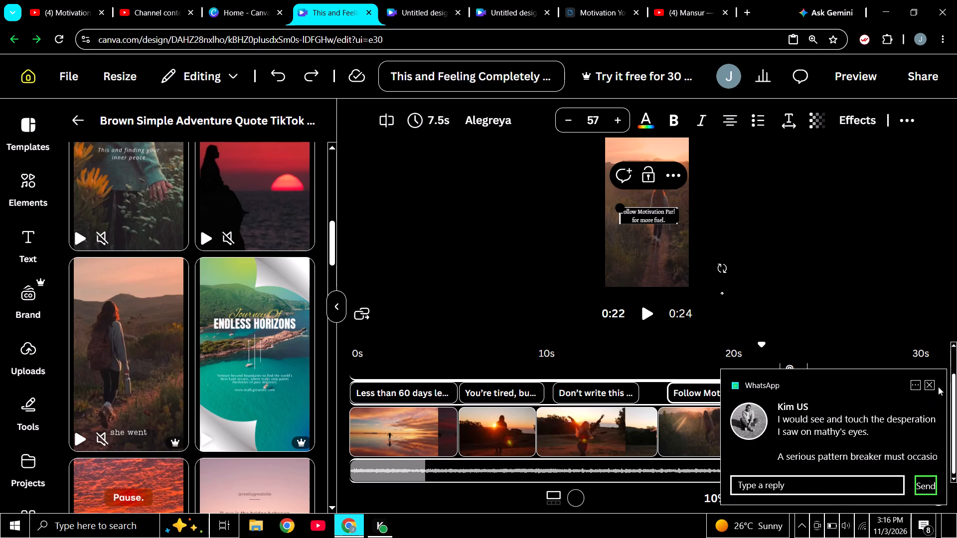
pyautogui.click(932, 385)
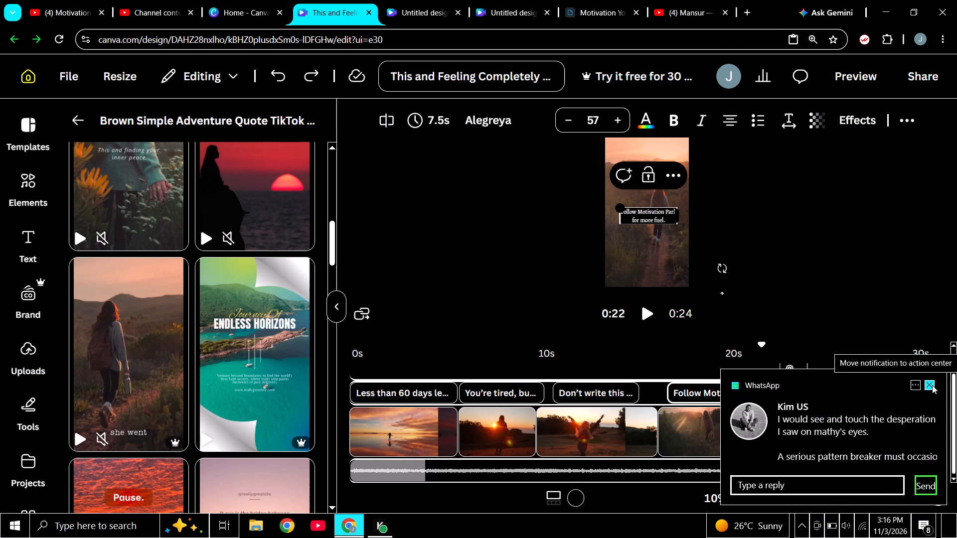
pyautogui.click(643, 240)
# Copy the "Follow Motivation Park for more fuel." caption on the fourth clip.
pyautogui.click(645, 216)
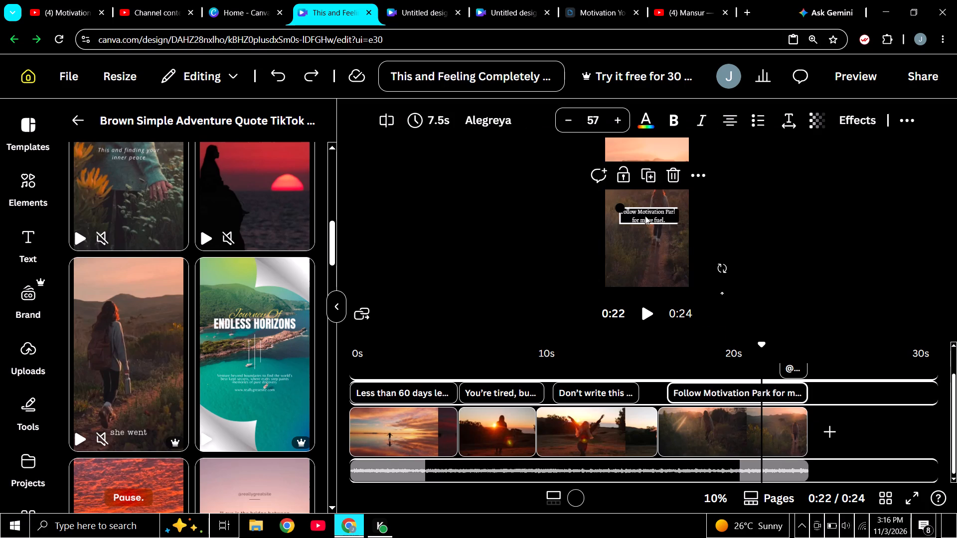
pyautogui.hotkey('ctrl', 'c')
pyautogui.click(648, 236)
# Play the fourth clip through to its end and delete the small @ handle text below the CTA caption.
pyautogui.click(649, 314)
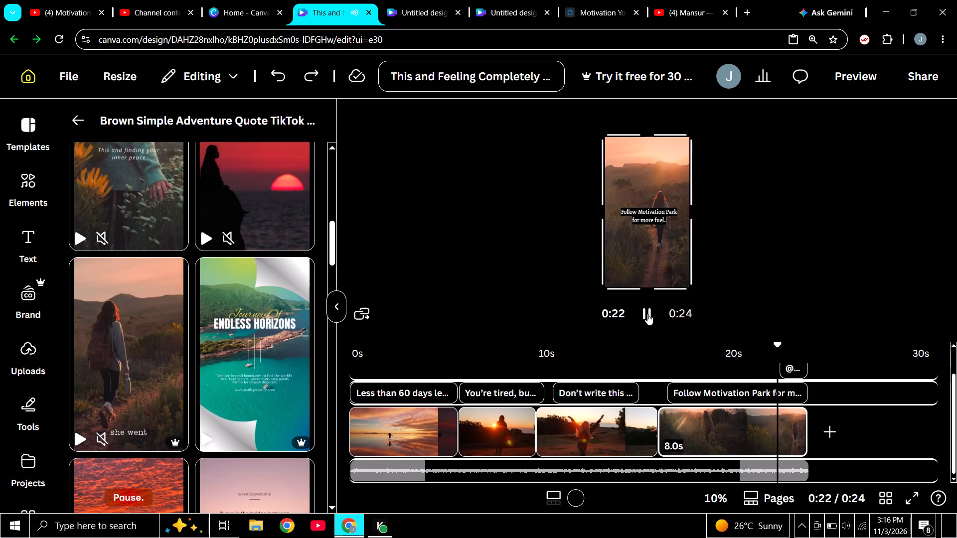
pyautogui.click(647, 314)
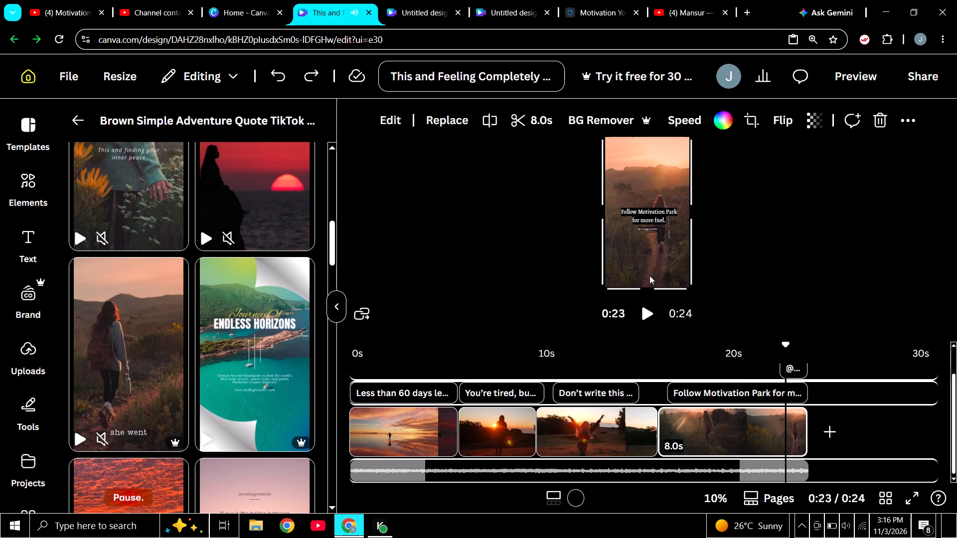
pyautogui.click(644, 311)
pyautogui.click(644, 311)
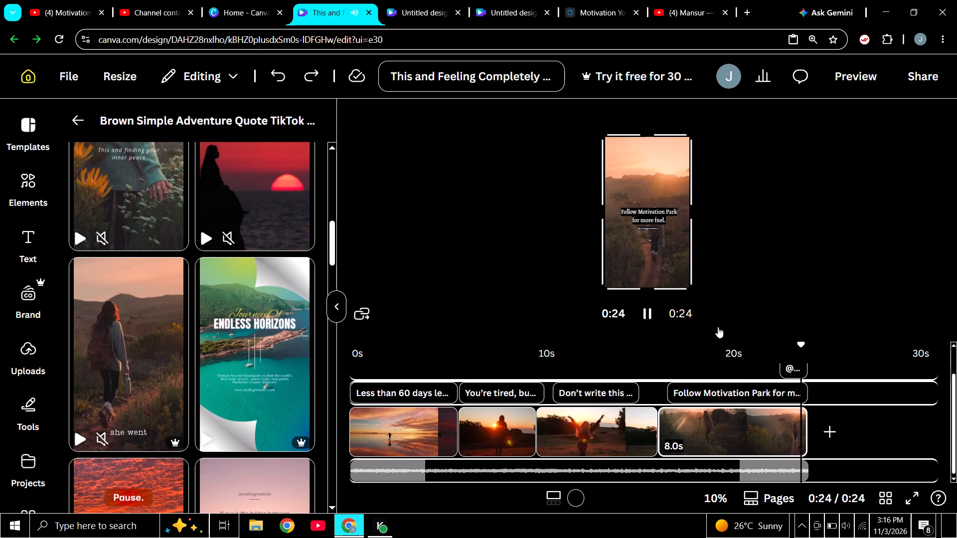
pyautogui.click(649, 230)
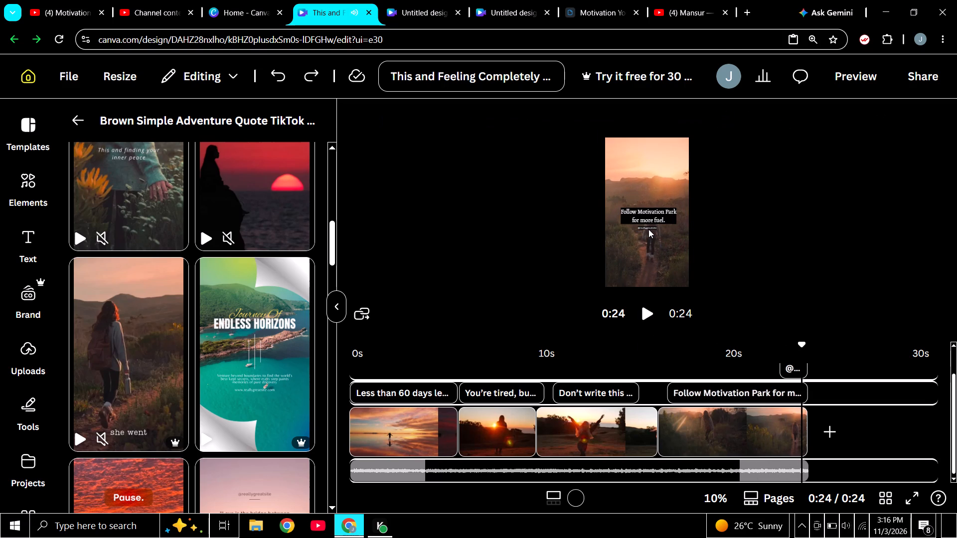
pyautogui.click(647, 228)
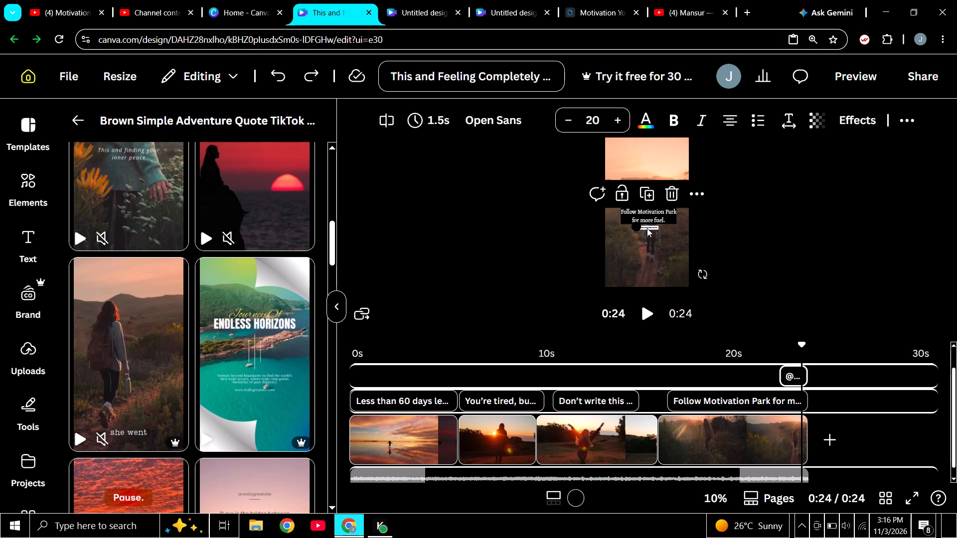
pyautogui.press('Delete')
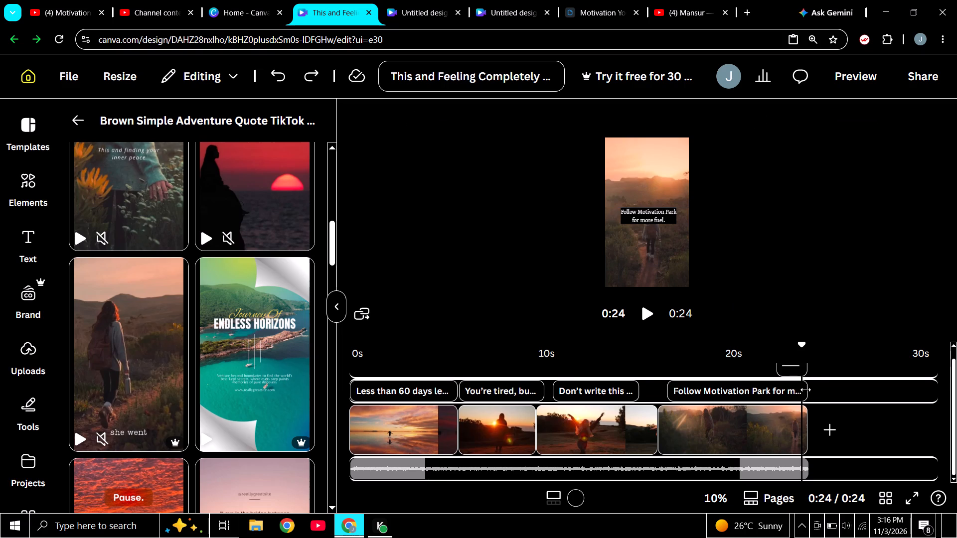
# Shorten the CTA caption's timing to 5.5 s and shift it earlier to begin with the fourth clip.
pyautogui.moveTo(805, 390); pyautogui.dragTo(773, 390)
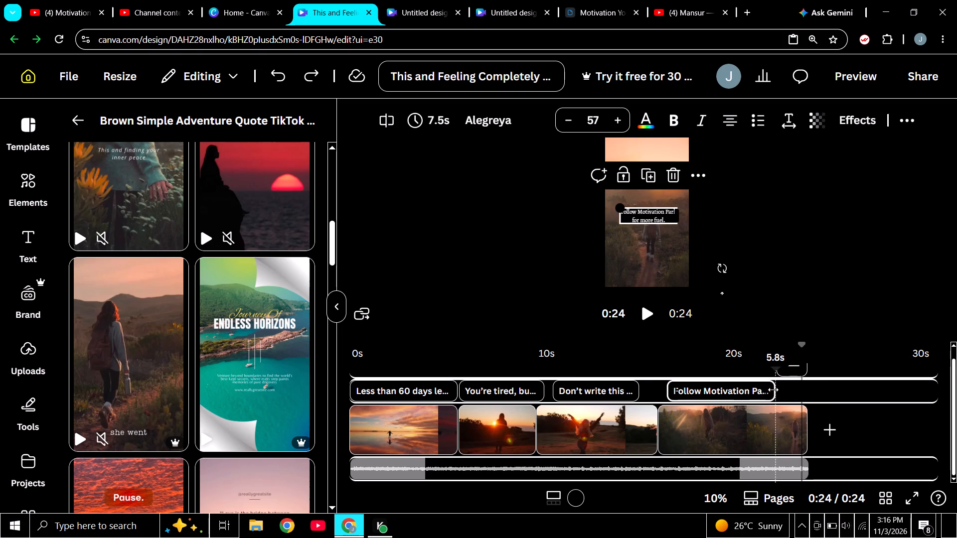
pyautogui.moveTo(773, 390); pyautogui.dragTo(772, 390)
pyautogui.moveTo(736, 386); pyautogui.dragTo(727, 385)
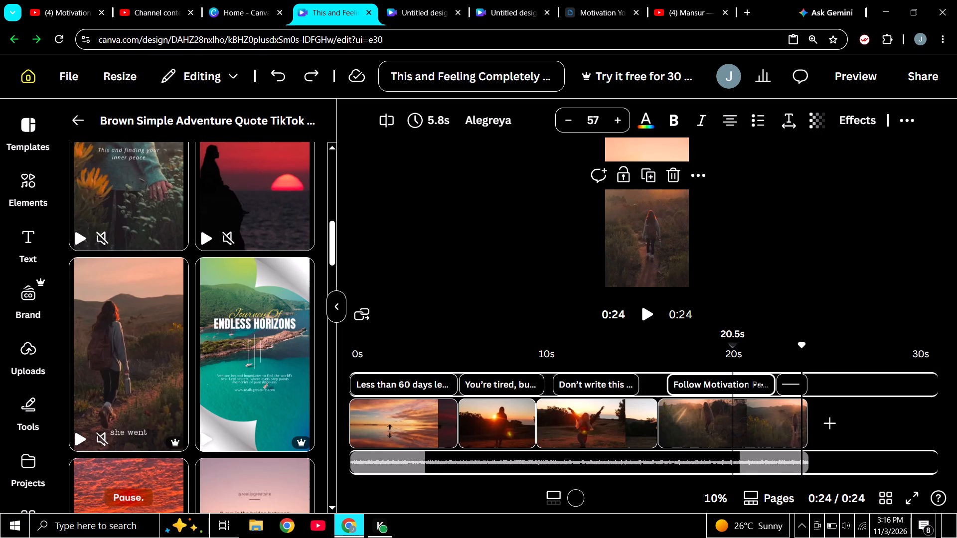
pyautogui.moveTo(727, 385); pyautogui.dragTo(726, 385)
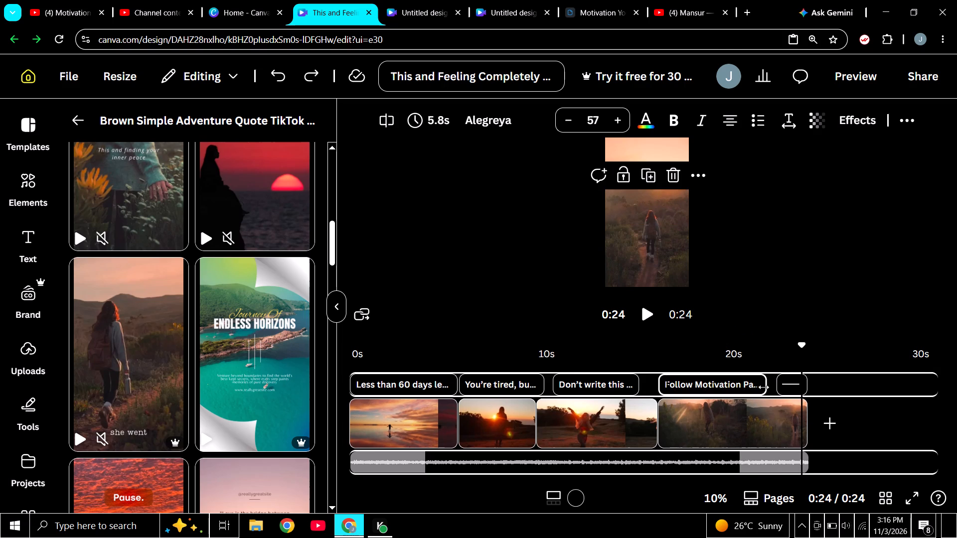
pyautogui.moveTo(764, 387); pyautogui.dragTo(757, 387)
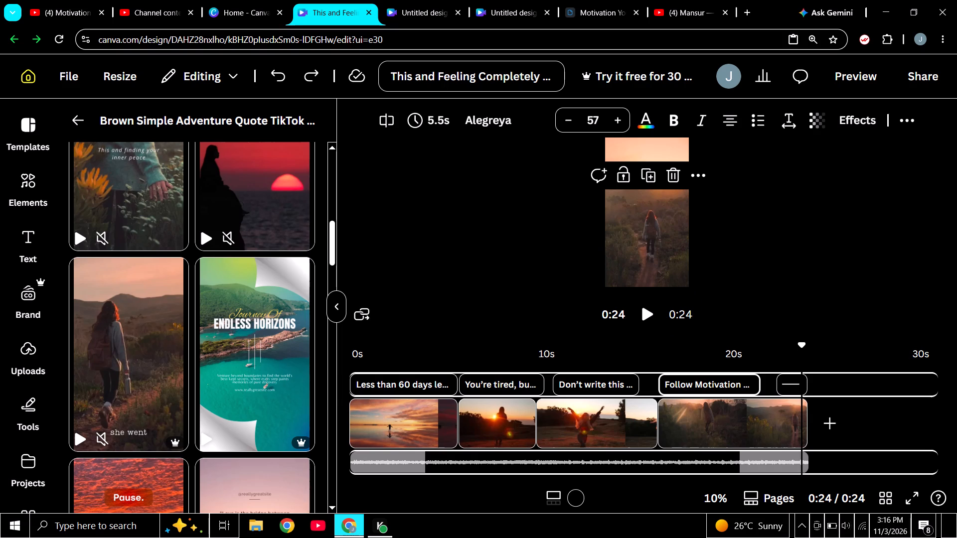
# Preview the CTA caption's animation and trim its timing to 4.4 s, checking playback around the new end.
pyautogui.moveTo(803, 345); pyautogui.dragTo(629, 356)
pyautogui.click(650, 317)
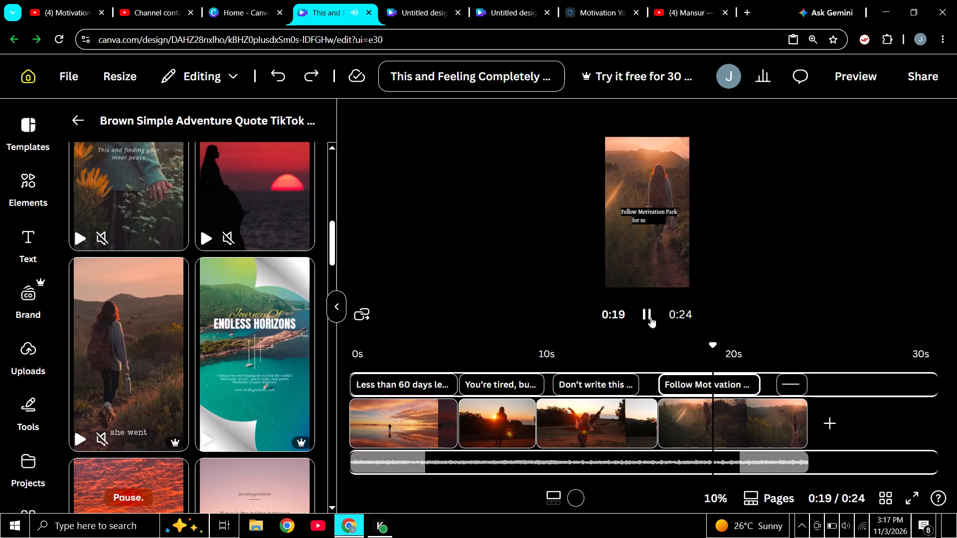
pyautogui.click(650, 317)
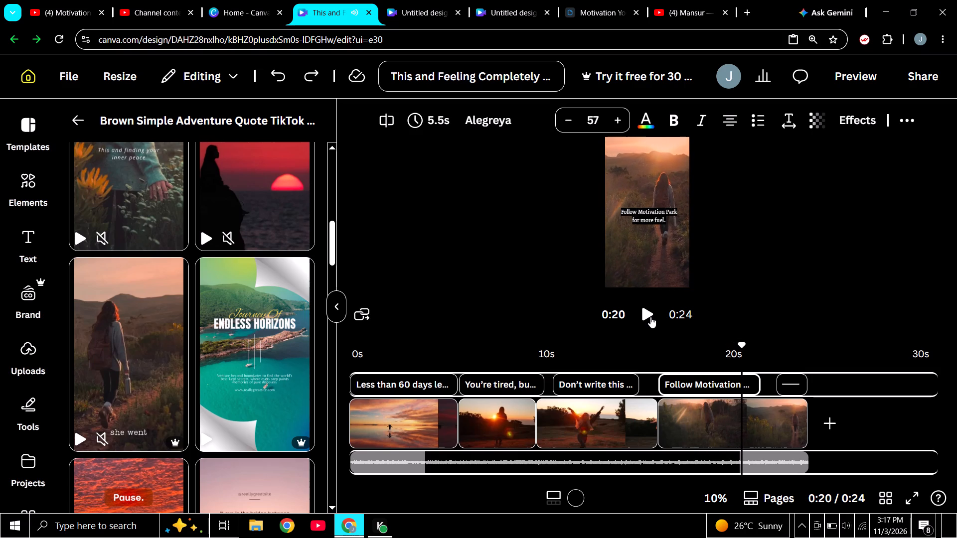
pyautogui.moveTo(753, 380); pyautogui.dragTo(748, 380)
pyautogui.moveTo(748, 380); pyautogui.dragTo(742, 380)
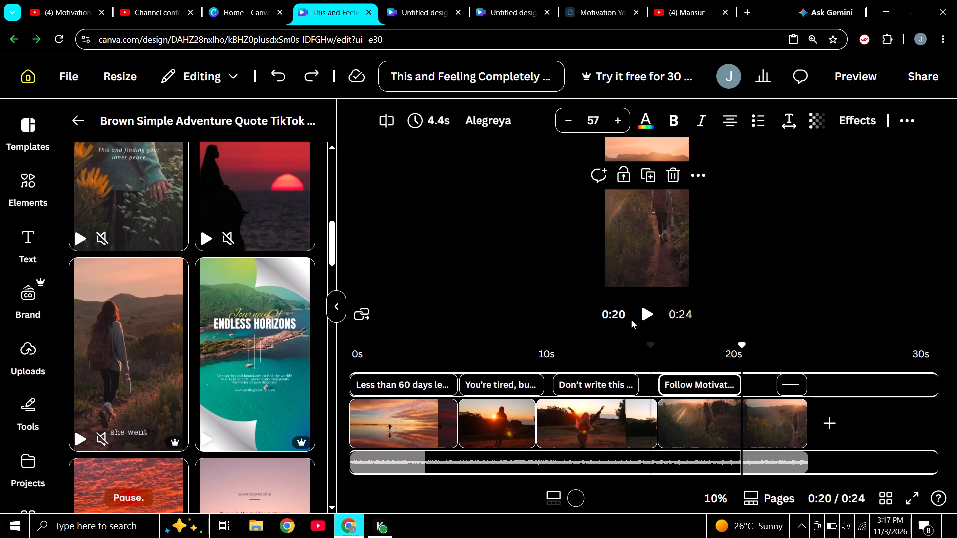
pyautogui.doubleClick(644, 312)
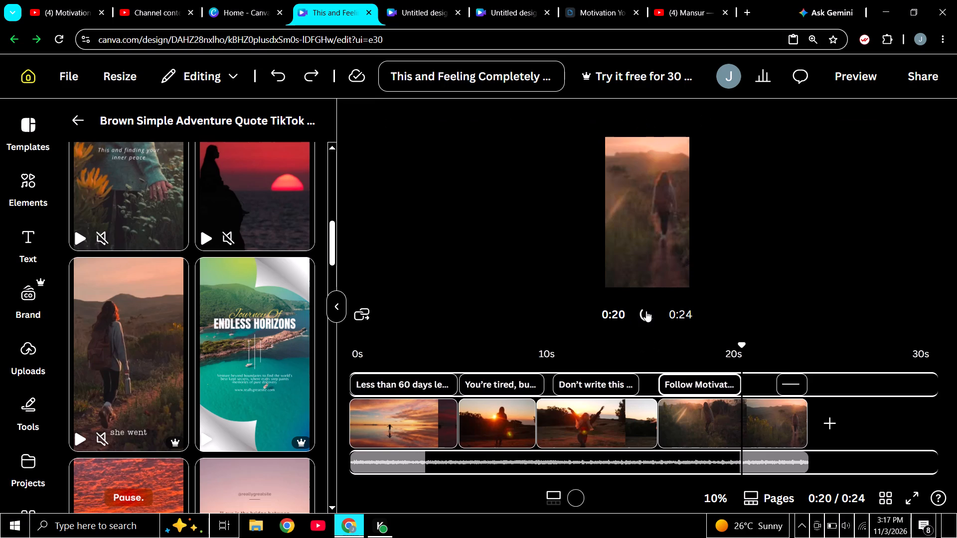
pyautogui.click(646, 315)
# Duplicate the CTA caption, place the copy directly after the original on the timeline, and trim it to 3.7 s.
pyautogui.click(684, 382)
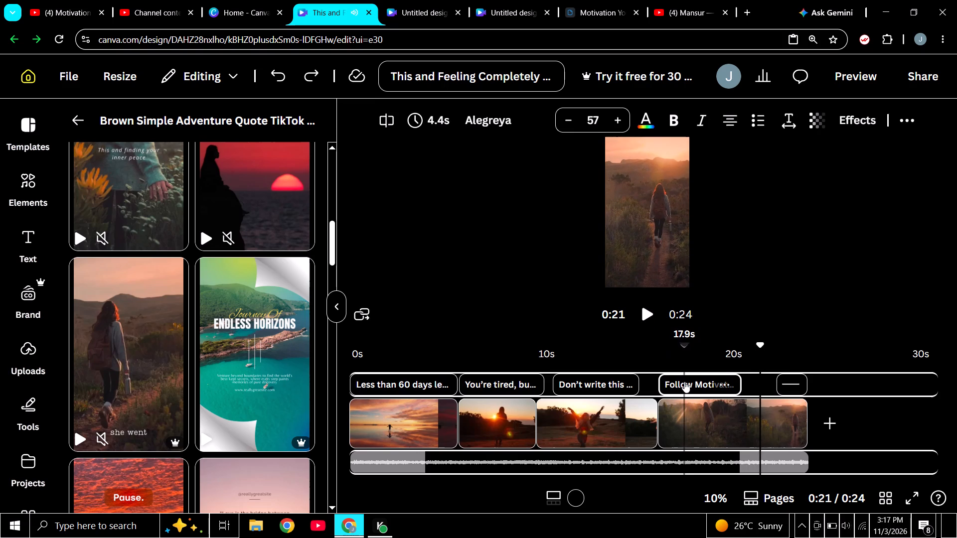
pyautogui.hotkey('ctrl', 'c')
pyautogui.hotkey('ctrl', 'v')
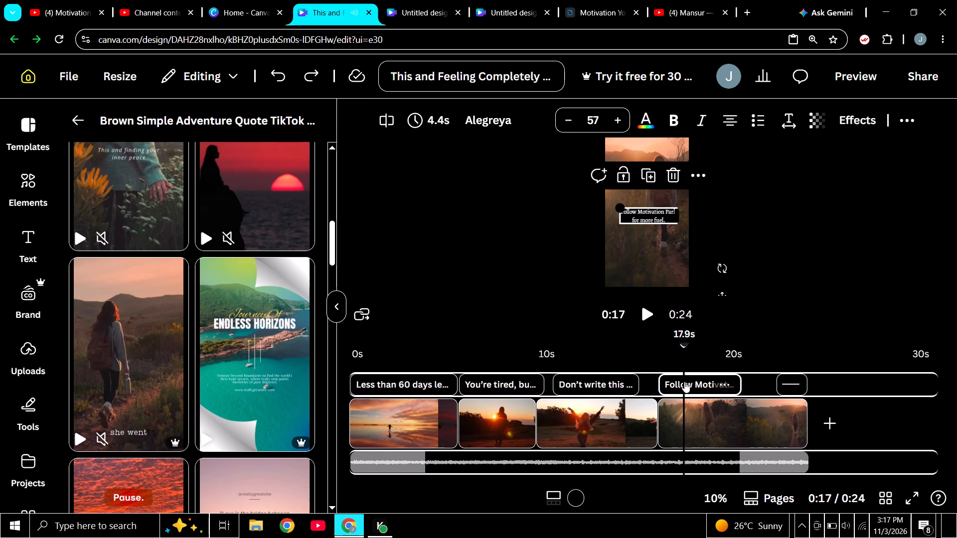
pyautogui.moveTo(692, 376); pyautogui.dragTo(692, 377)
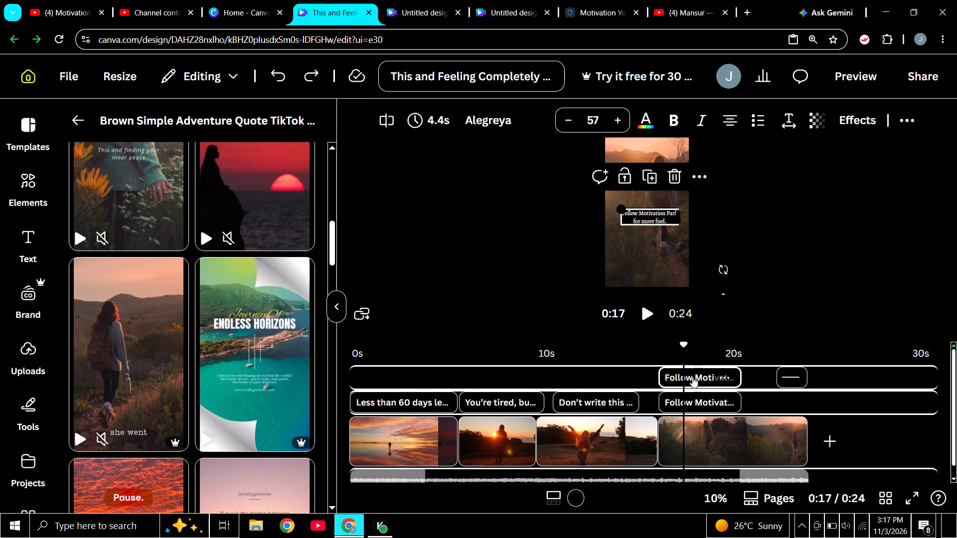
pyautogui.moveTo(692, 377); pyautogui.dragTo(771, 376)
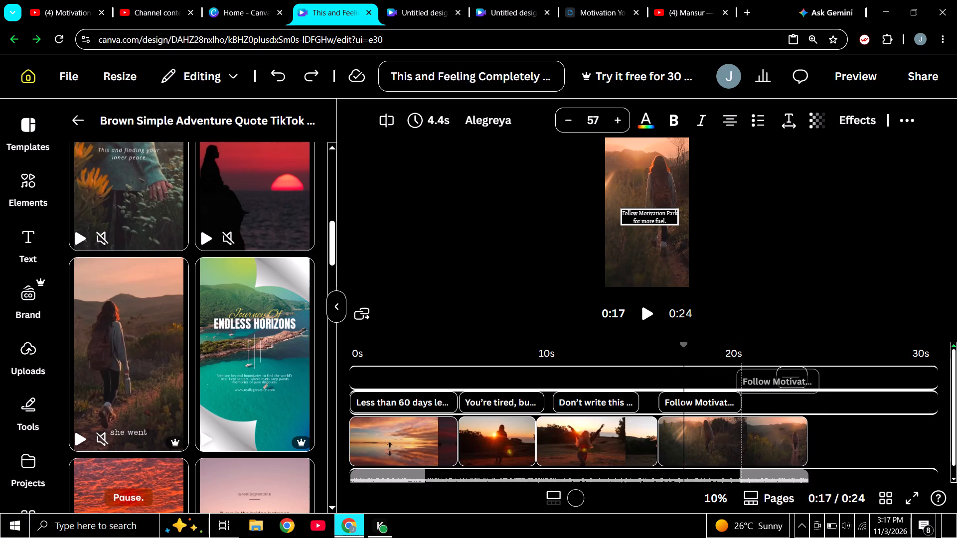
pyautogui.moveTo(771, 376); pyautogui.dragTo(772, 376)
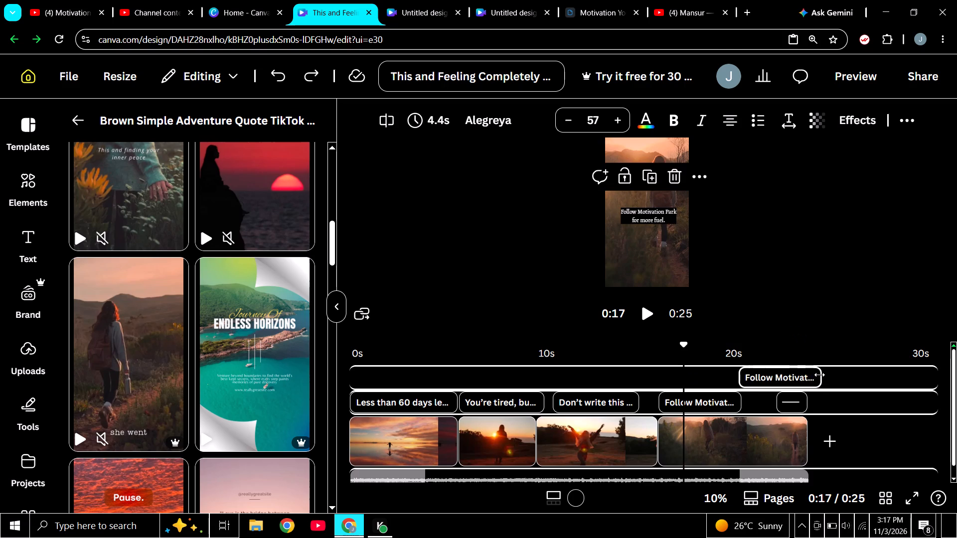
pyautogui.moveTo(819, 375); pyautogui.dragTo(809, 374)
pyautogui.click(769, 377)
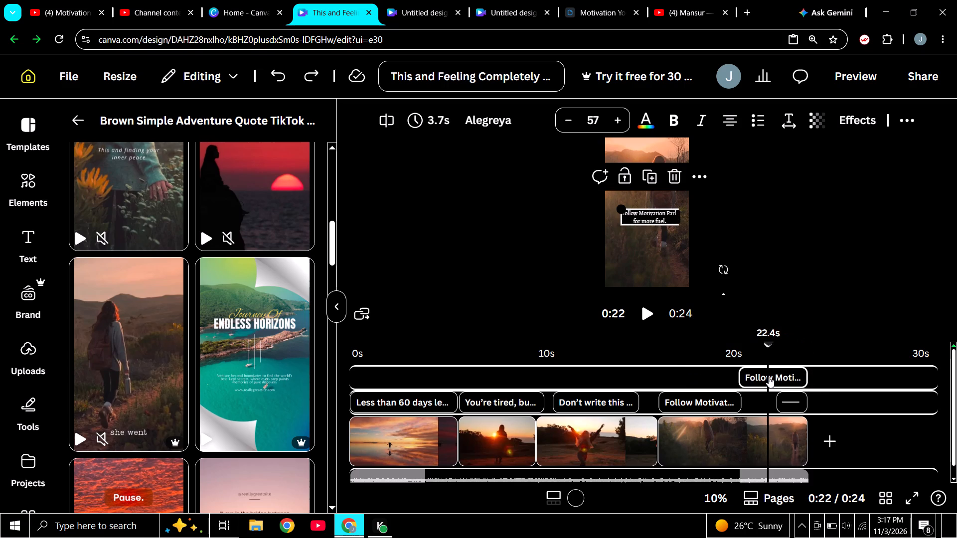
pyautogui.doubleClick(654, 212)
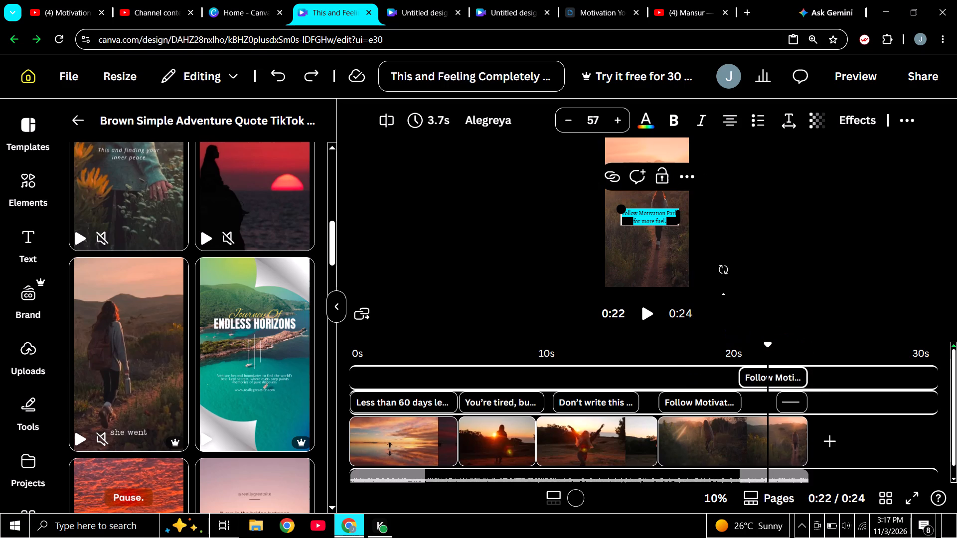
pyautogui.hotkey('shift', '@')
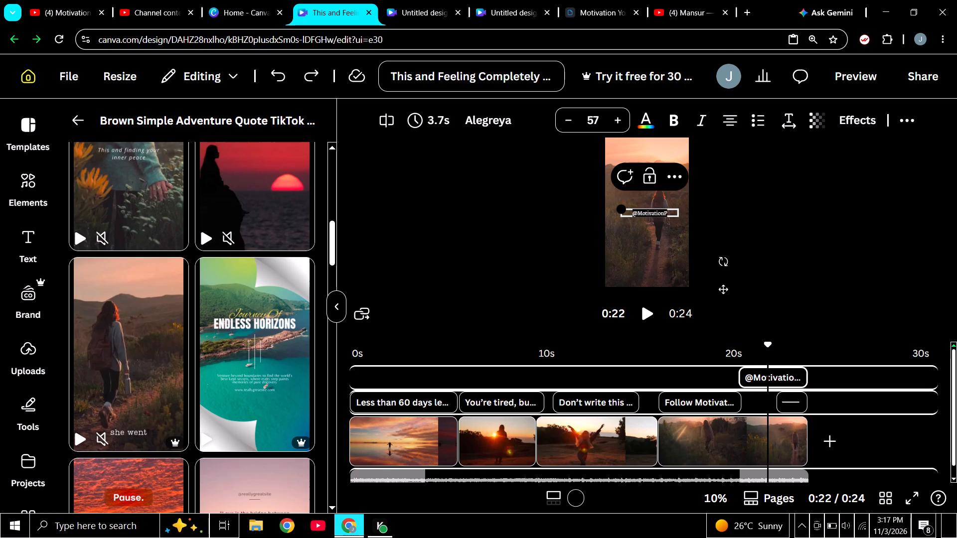
pyautogui.write('ark')
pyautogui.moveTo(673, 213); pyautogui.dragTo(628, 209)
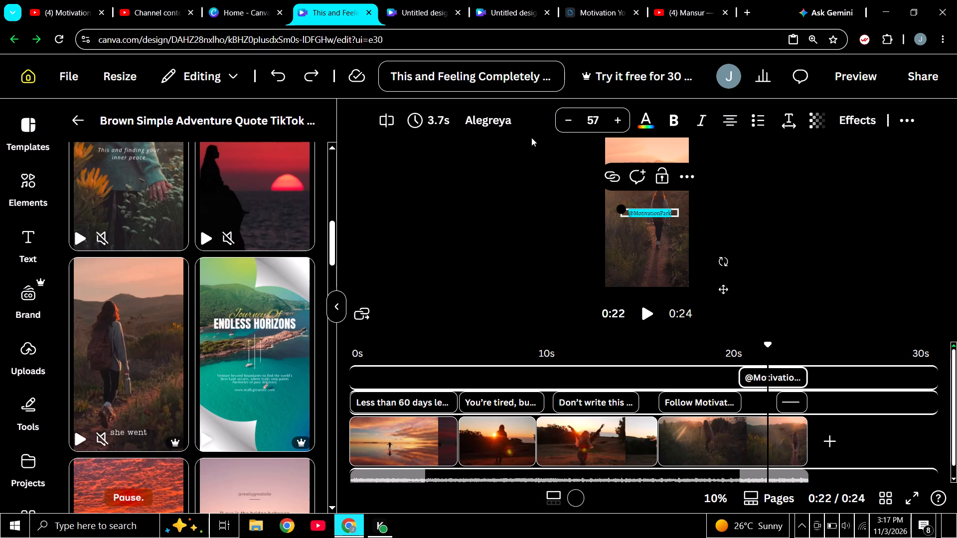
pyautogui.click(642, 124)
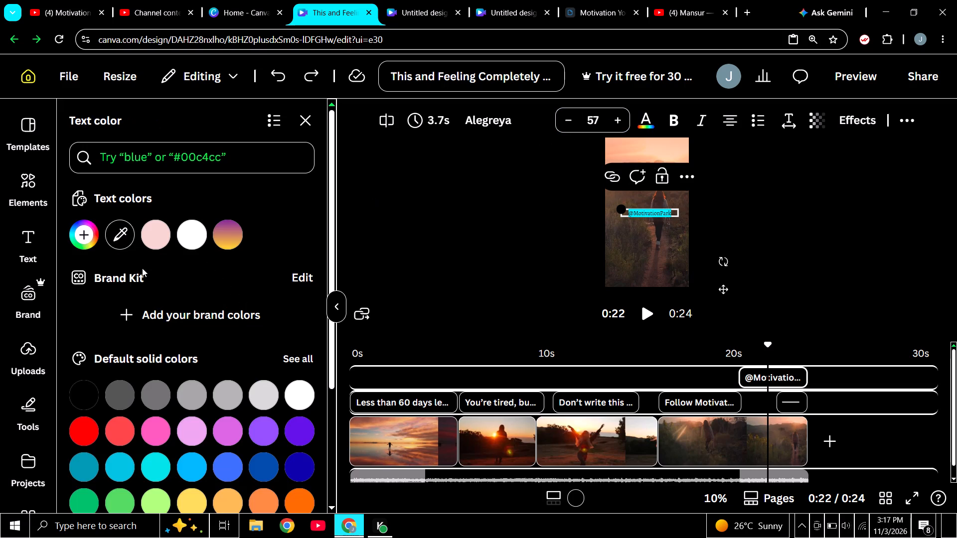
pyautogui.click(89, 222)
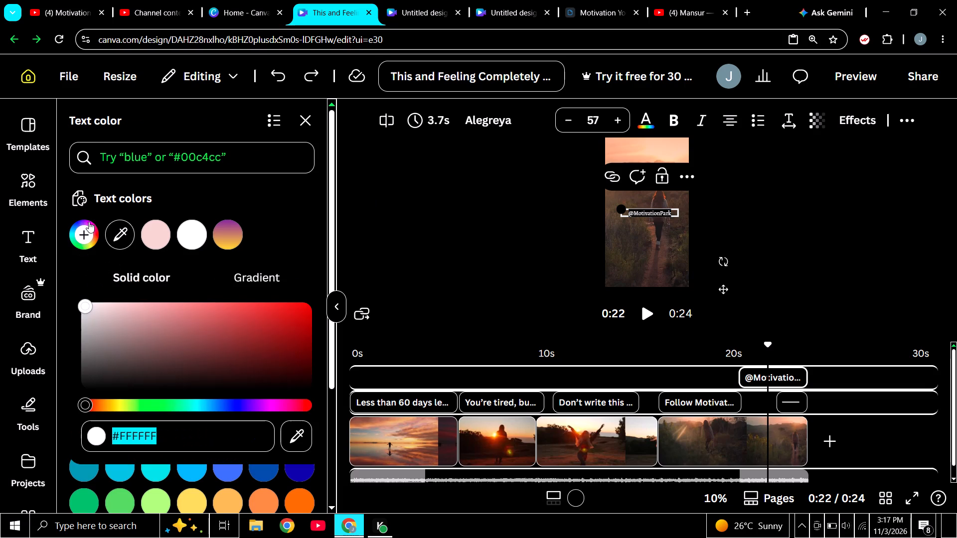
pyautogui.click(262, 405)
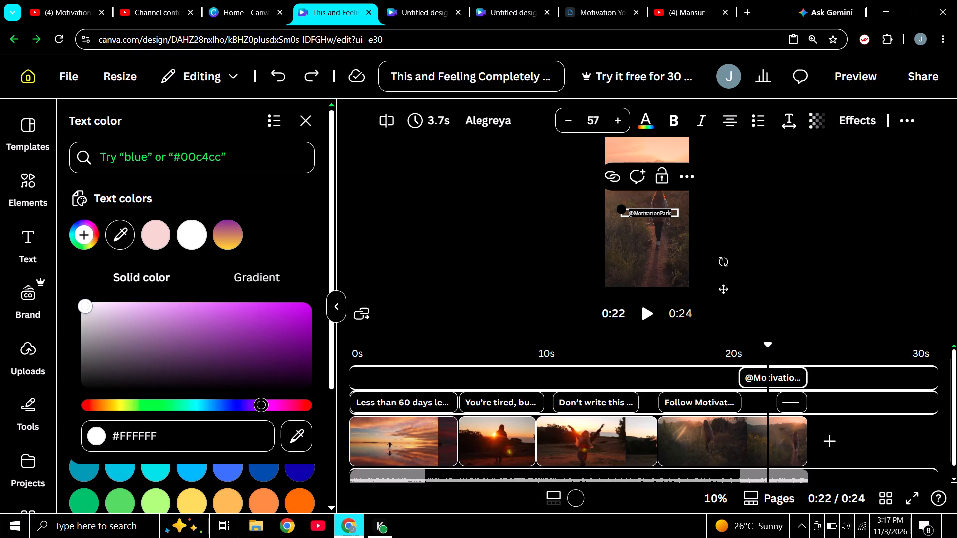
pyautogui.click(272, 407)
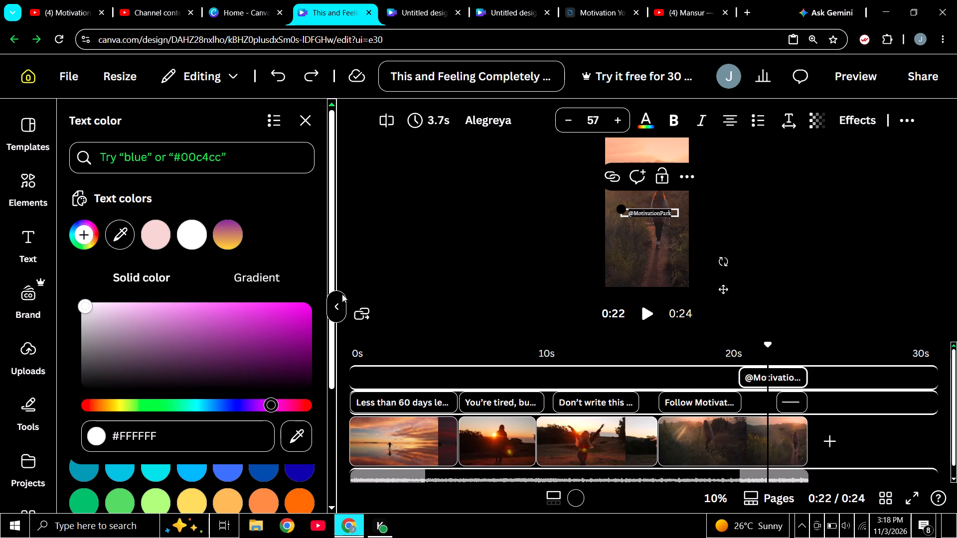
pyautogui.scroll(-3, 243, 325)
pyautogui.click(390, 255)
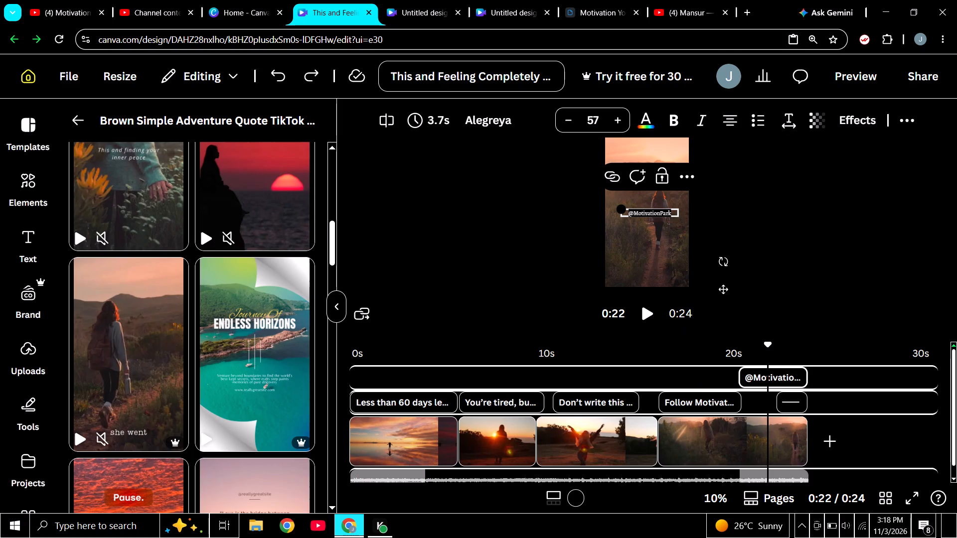
# Play the video from 0:00 to about 0:24 to check all captions and the closing handle.
pyautogui.moveTo(767, 346); pyautogui.dragTo(357, 380)
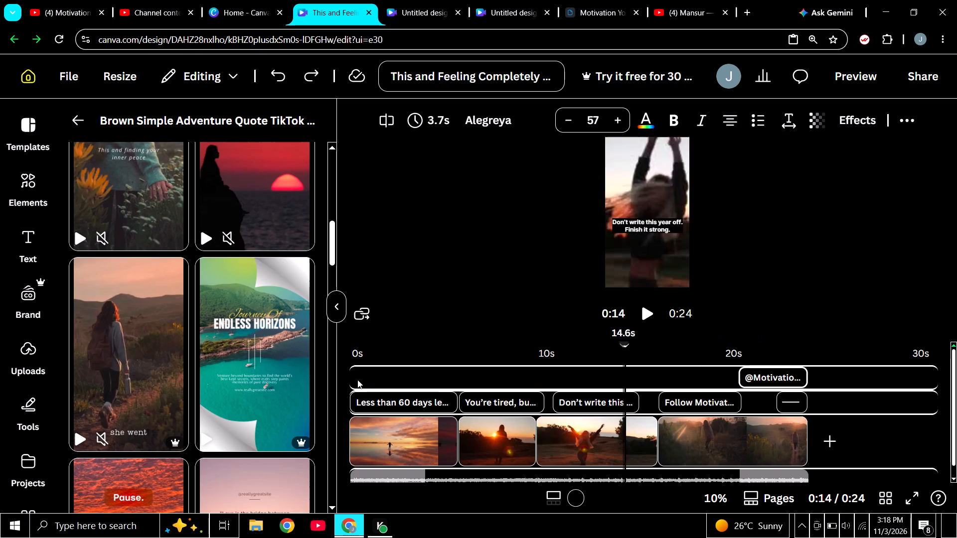
pyautogui.moveTo(357, 380); pyautogui.dragTo(350, 378)
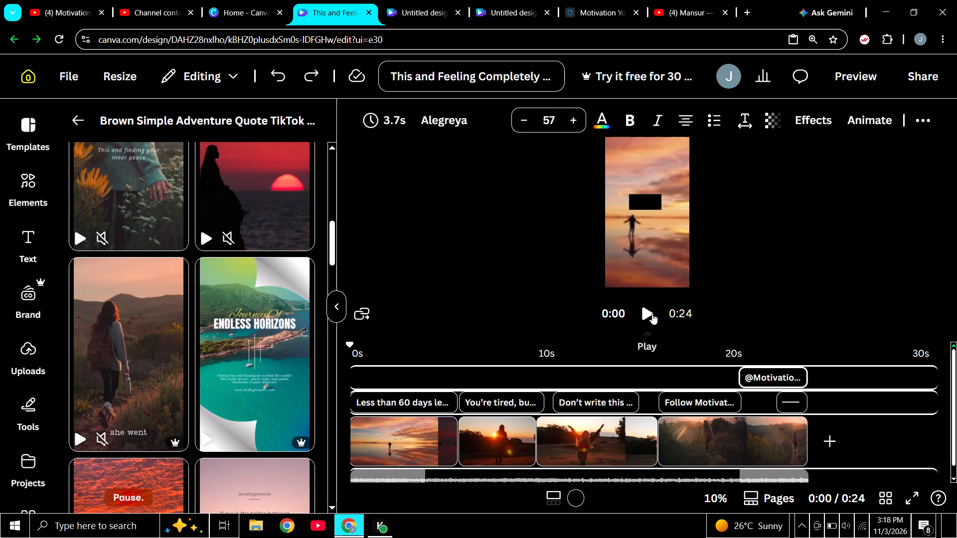
pyautogui.click(648, 313)
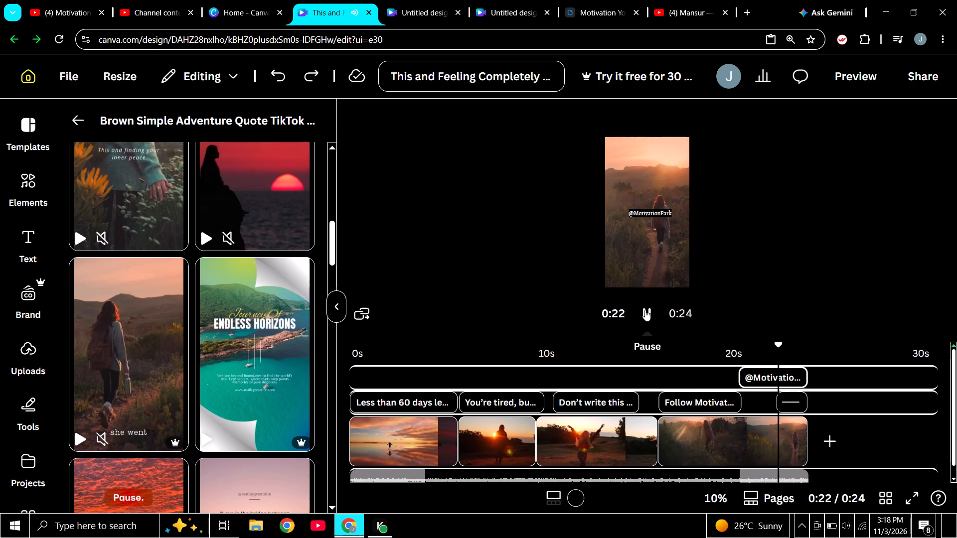
pyautogui.click(645, 310)
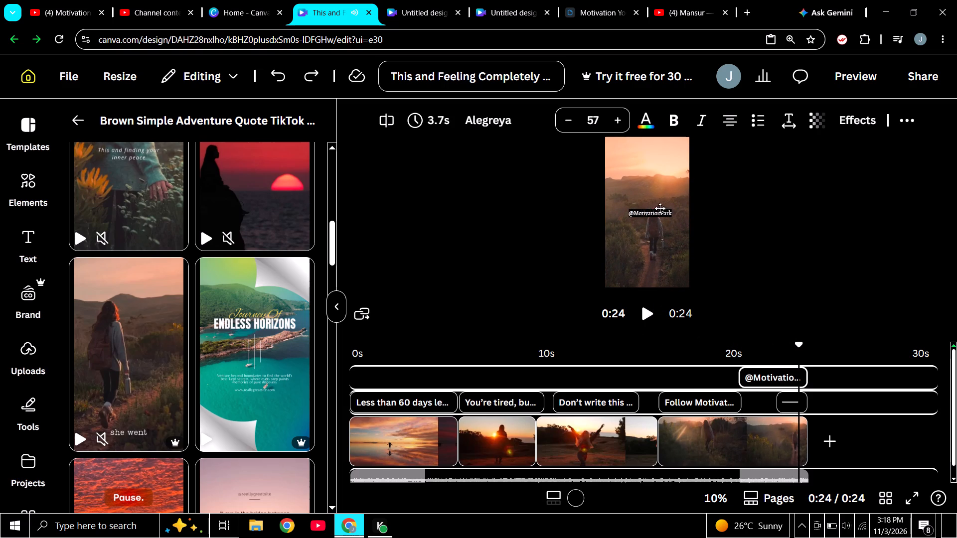
pyautogui.click(651, 211)
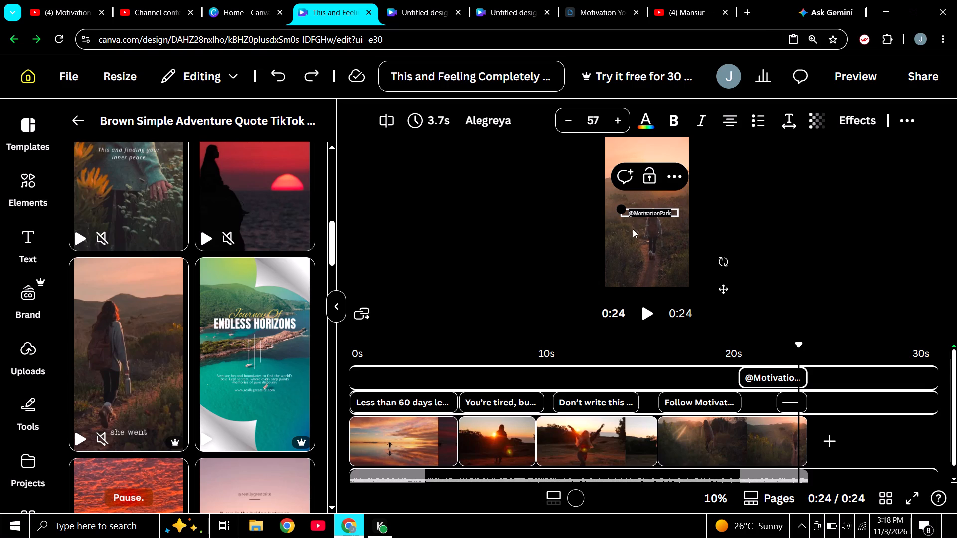
pyautogui.moveTo(630, 216); pyautogui.dragTo(634, 242)
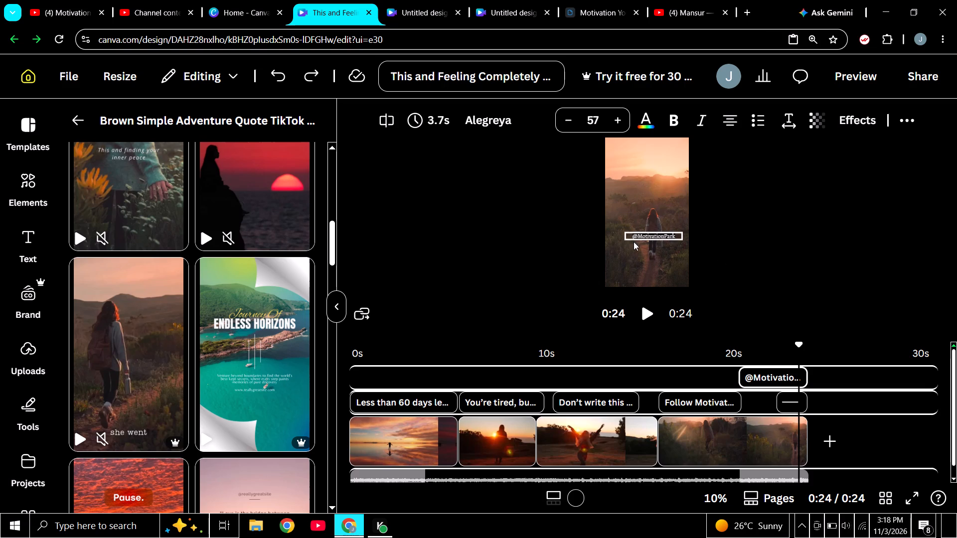
pyautogui.moveTo(634, 242); pyautogui.dragTo(629, 263)
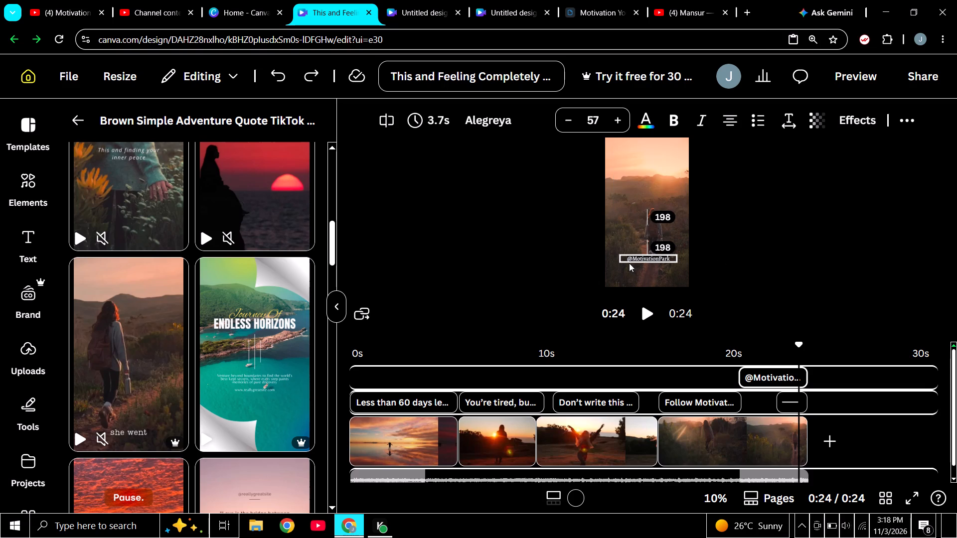
pyautogui.moveTo(629, 263); pyautogui.dragTo(627, 263)
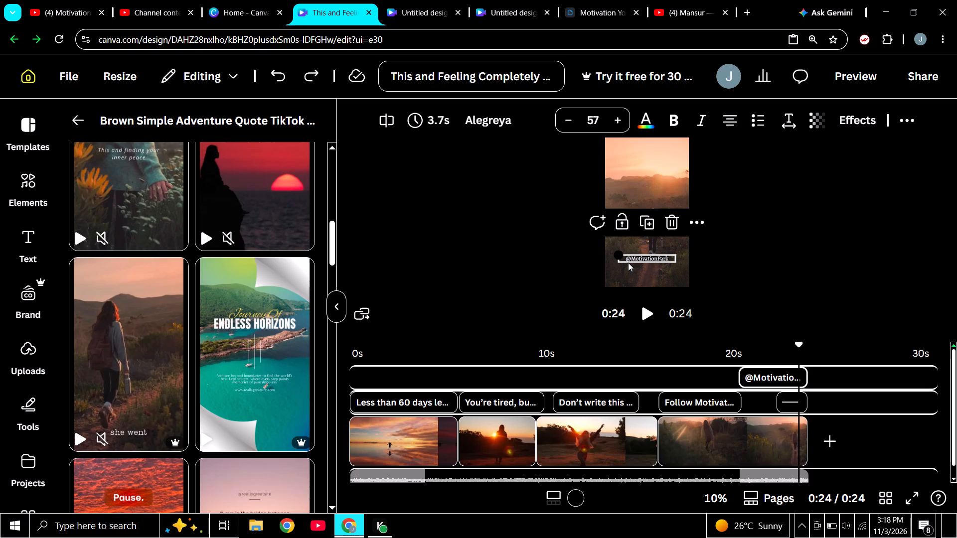
pyautogui.moveTo(797, 344); pyautogui.dragTo(711, 353)
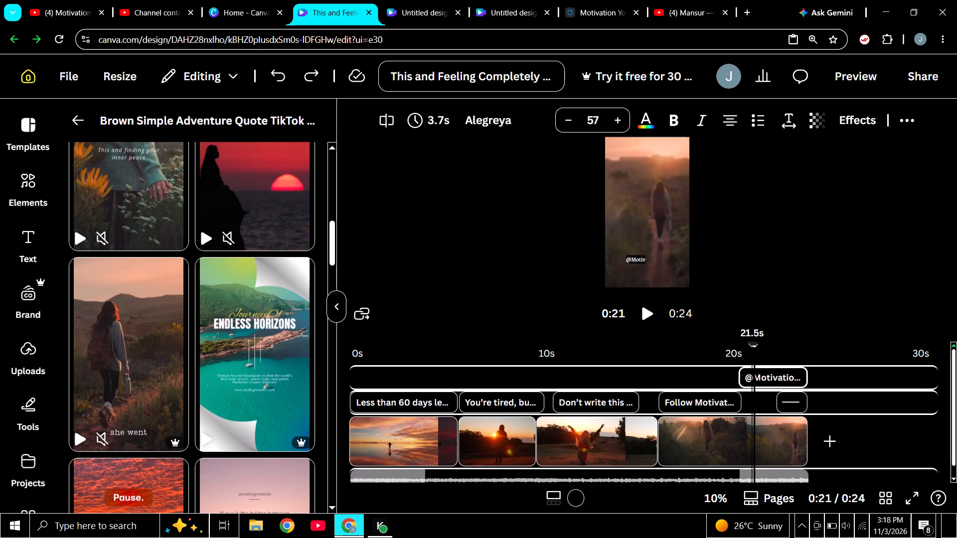
pyautogui.moveTo(711, 353); pyautogui.dragTo(695, 353)
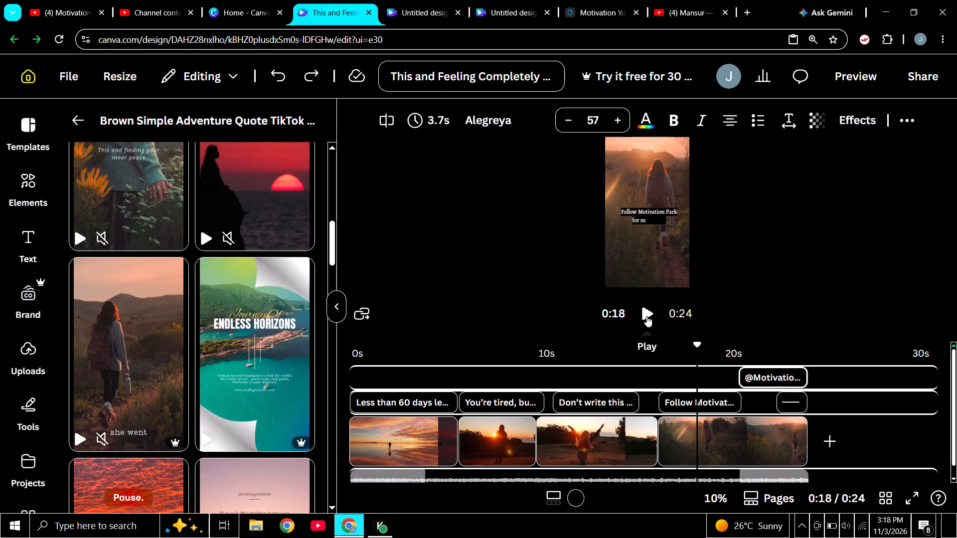
pyautogui.moveTo(695, 343); pyautogui.dragTo(656, 343)
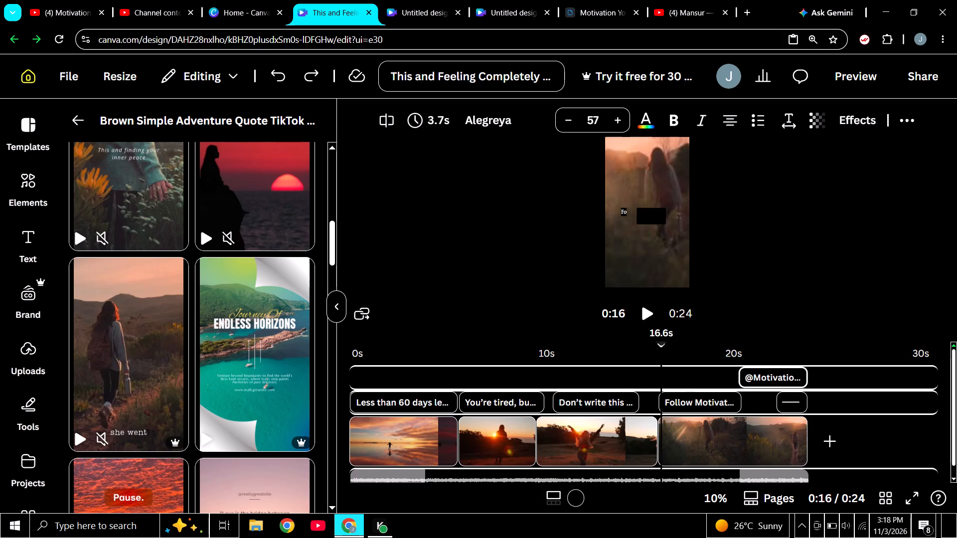
pyautogui.moveTo(656, 343); pyautogui.dragTo(625, 343)
pyautogui.click(646, 314)
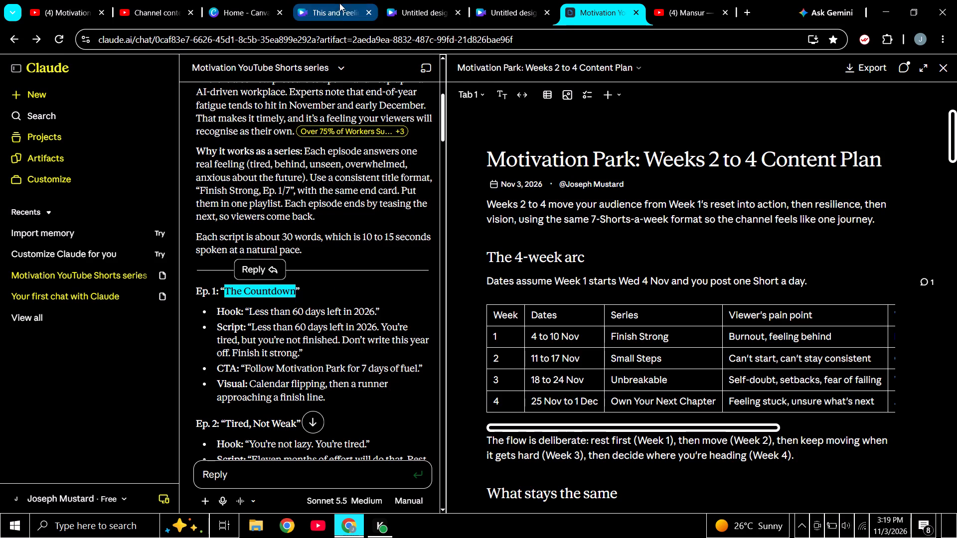
# Return to the Canva video design and shorten the template search to "calendar pages flipping,".
pyautogui.click(338, 8)
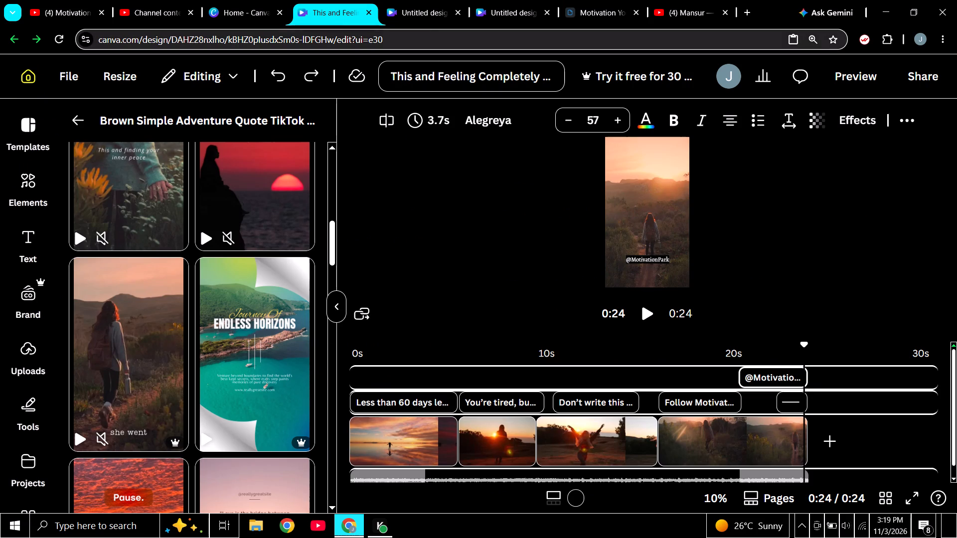
pyautogui.click(423, 13)
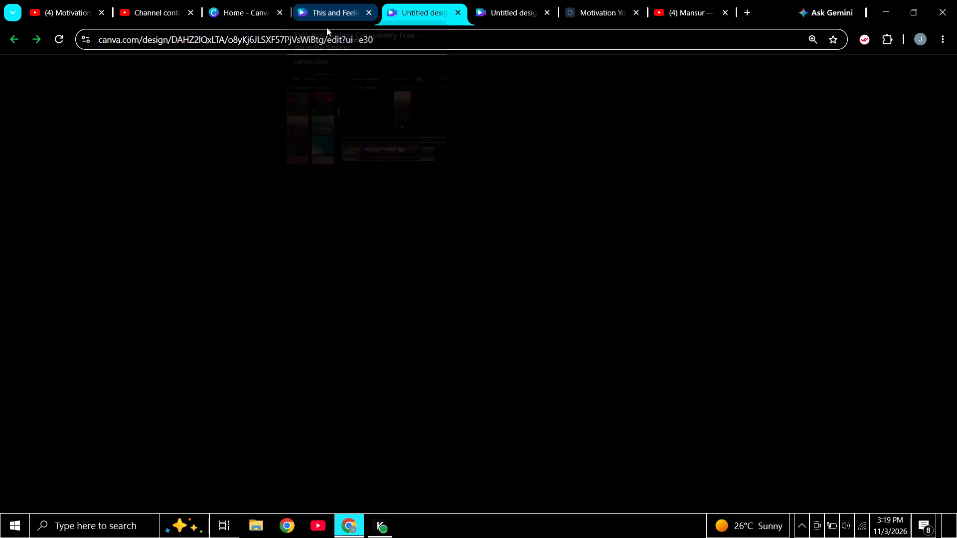
pyautogui.click(338, 10)
pyautogui.scroll(3, 134, 377)
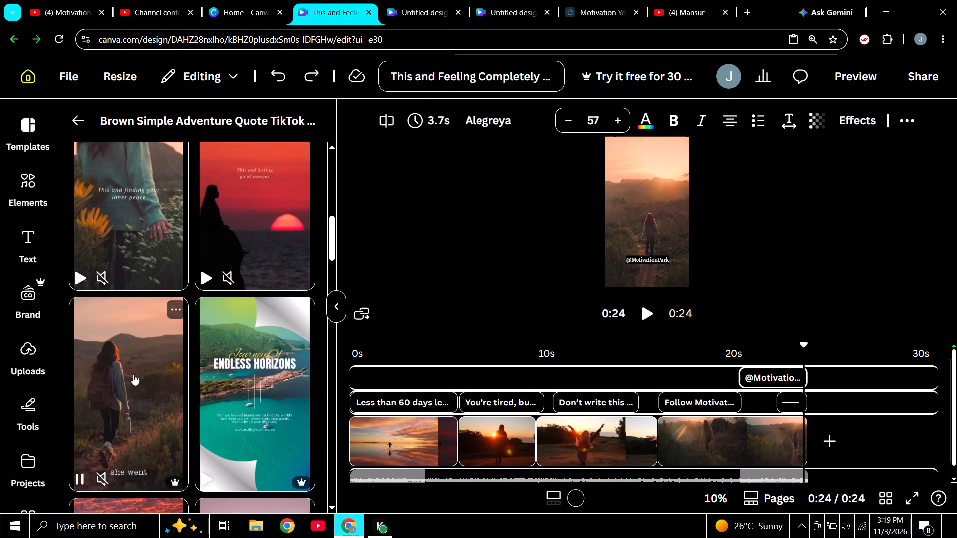
pyautogui.scroll(9, 151, 314)
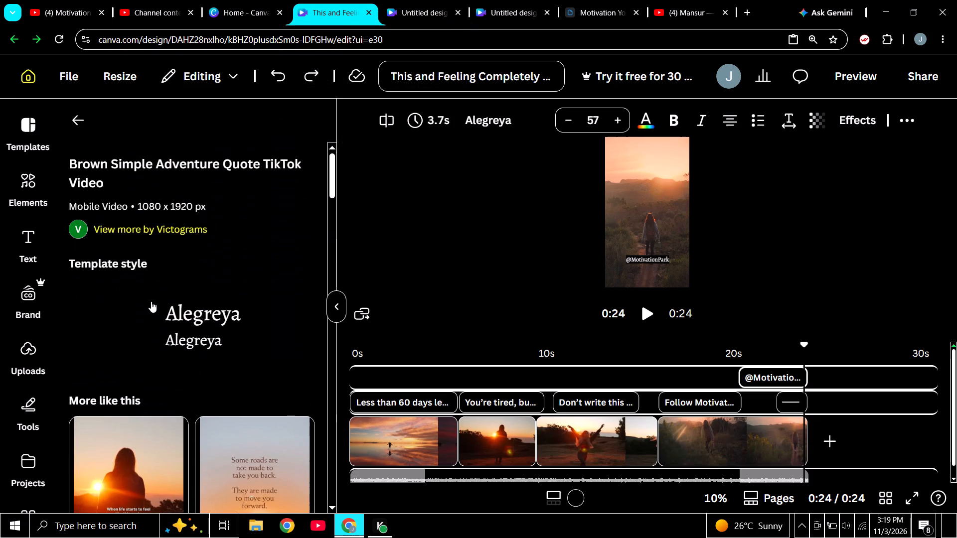
pyautogui.scroll(6, 151, 301)
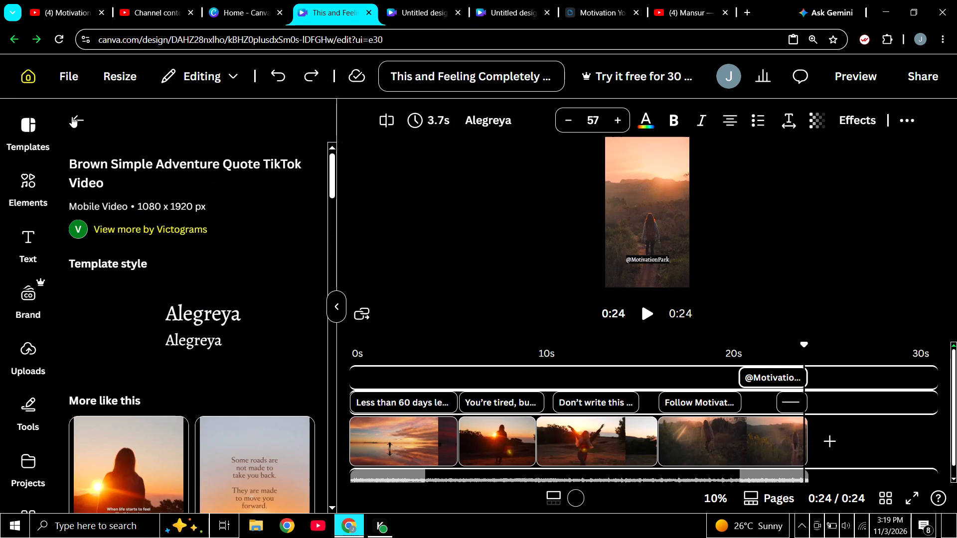
pyautogui.click(72, 117)
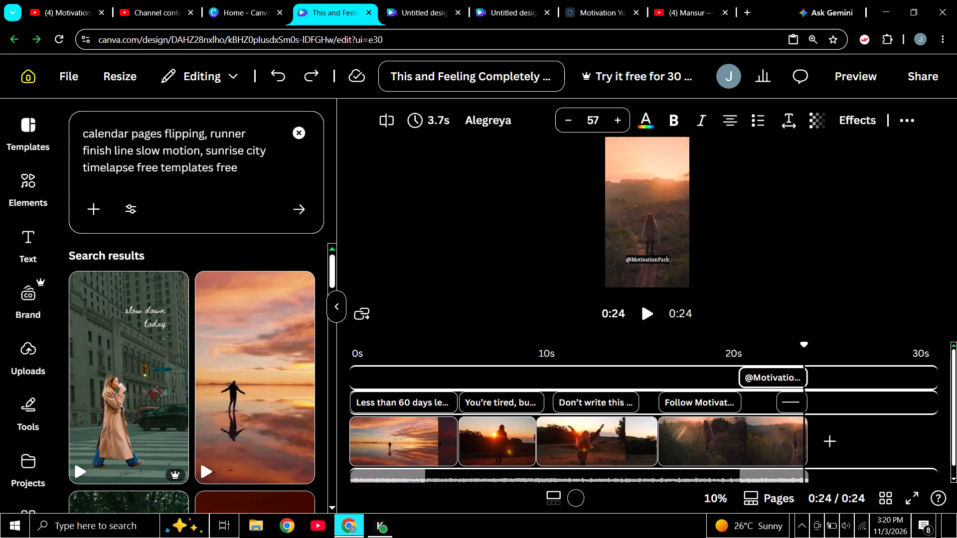
pyautogui.moveTo(211, 134); pyautogui.dragTo(255, 177)
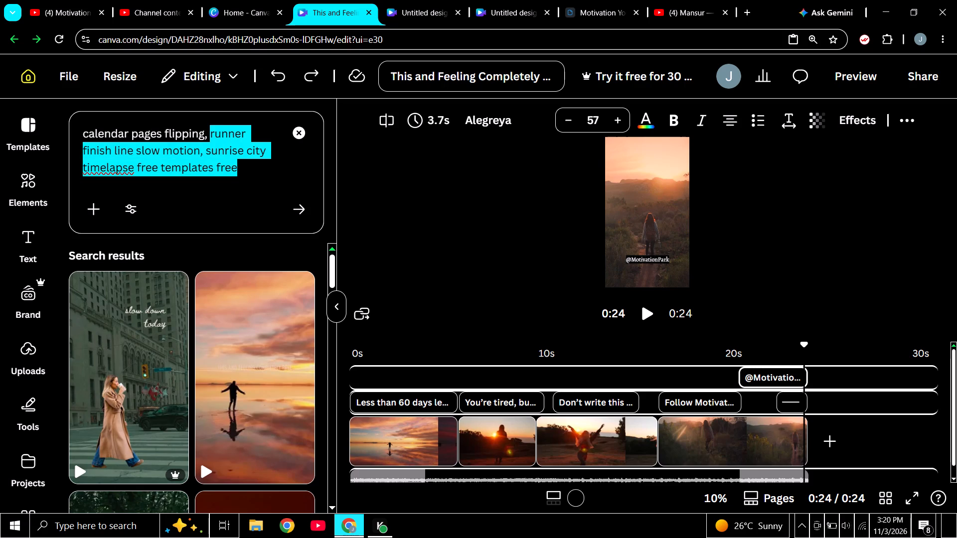
pyautogui.press('Delete')
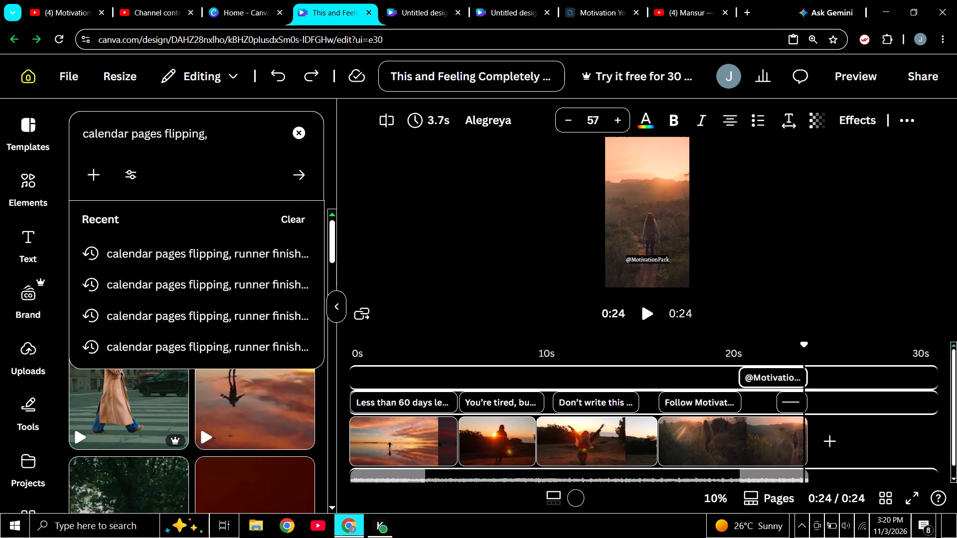
pyautogui.click(300, 176)
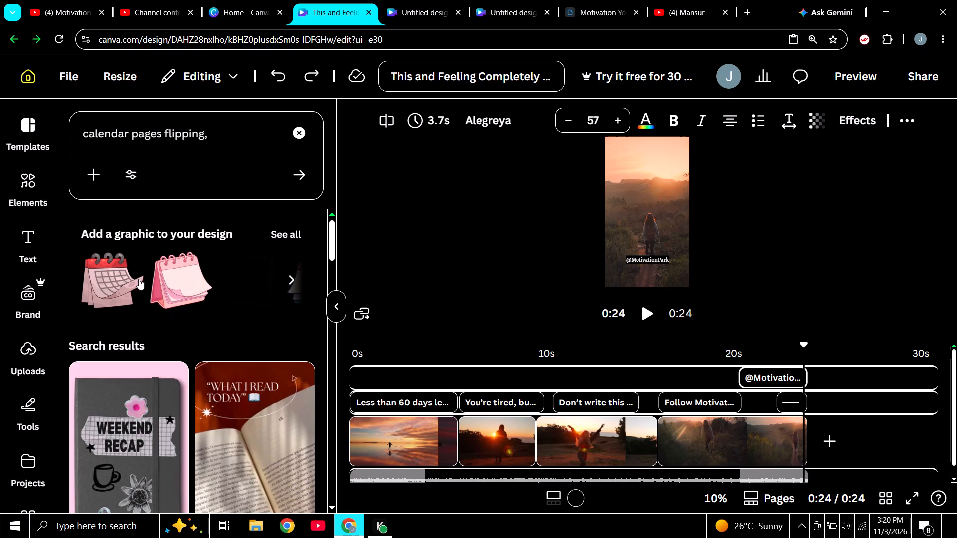
# Refine the template search to "calendar pages flipping video free templates" without the trailing comma.
pyautogui.click(205, 136)
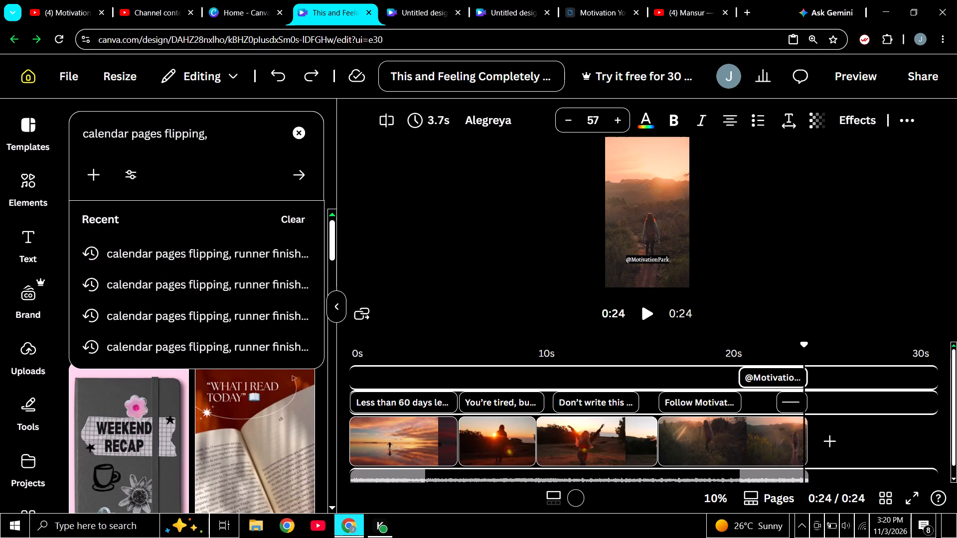
pyautogui.press('space')
pyautogui.write('video')
pyautogui.press('space')
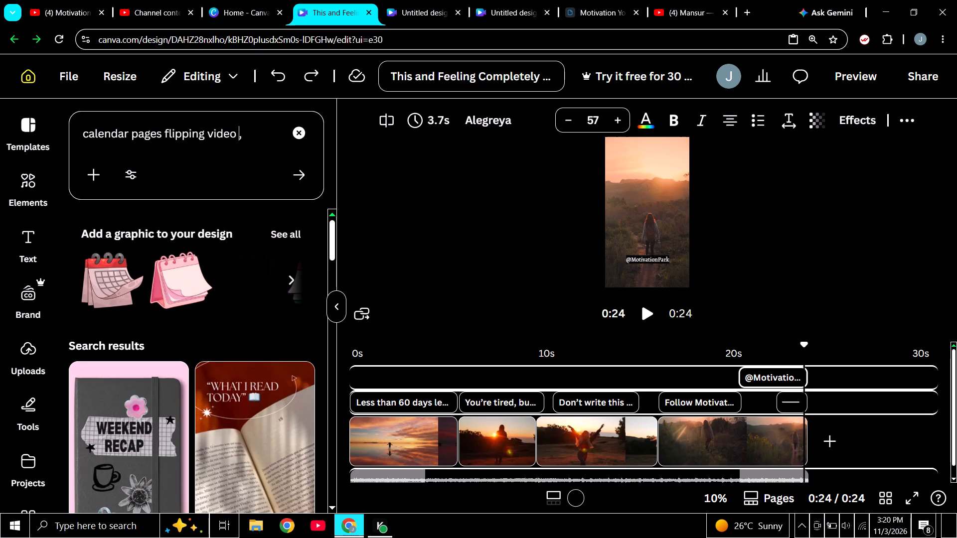
pyautogui.write('free templates')
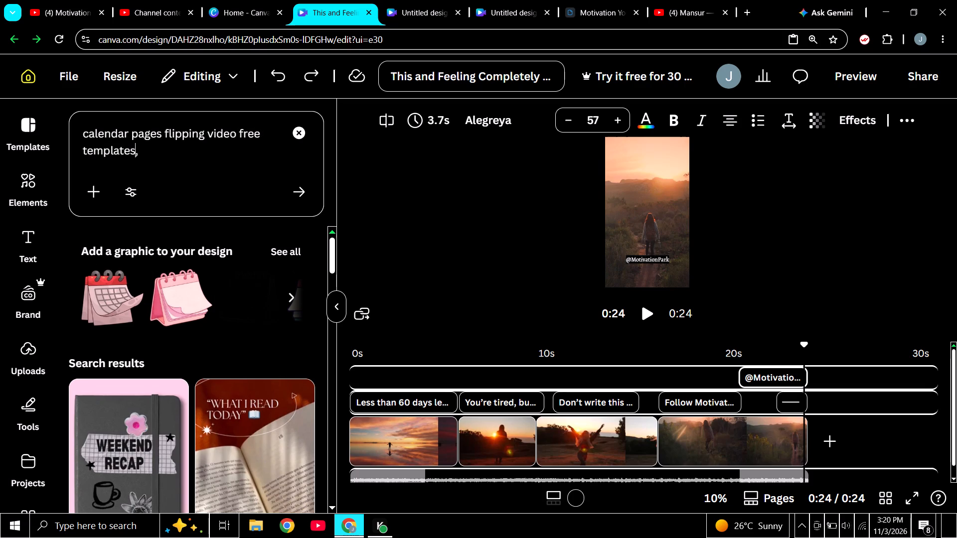
pyautogui.press('Return')
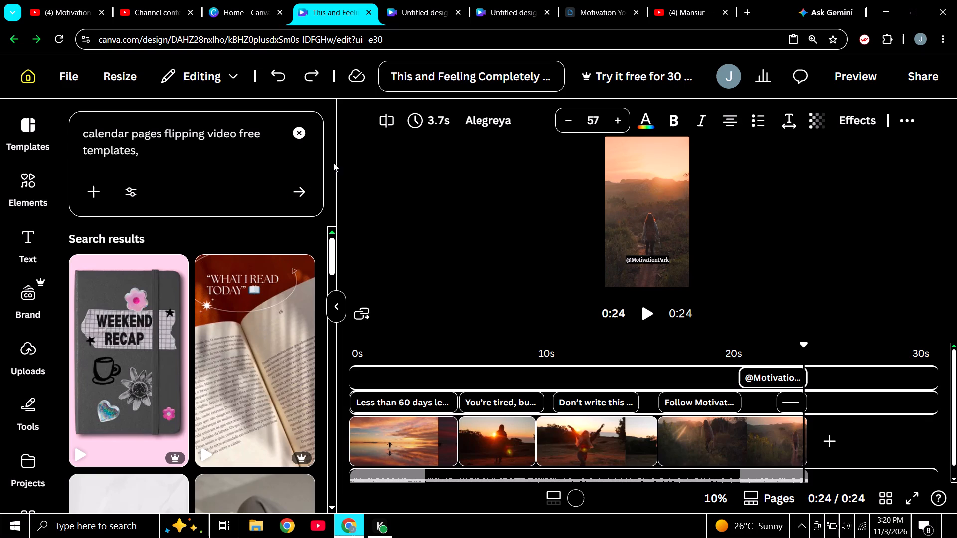
pyautogui.press('Return')
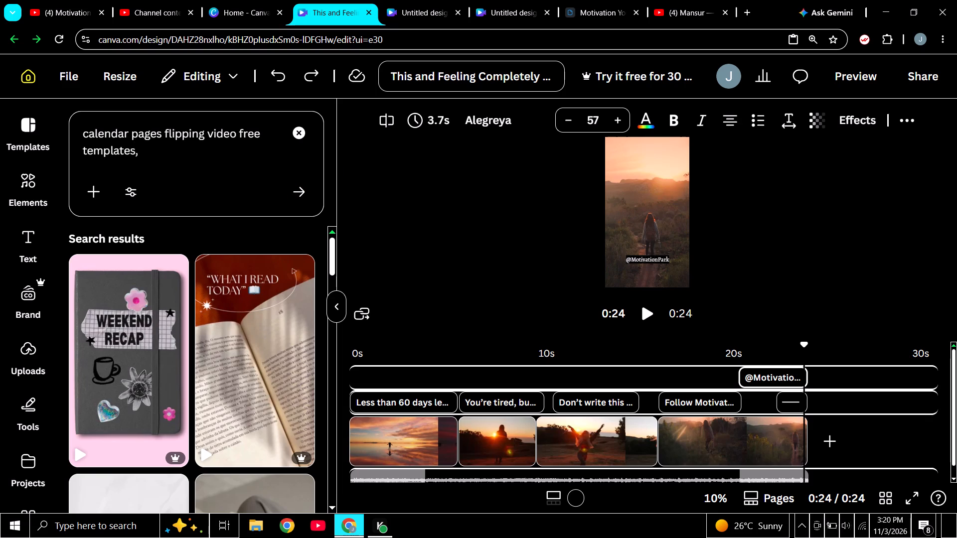
pyautogui.click(142, 156)
pyautogui.press('BackSpace')
pyautogui.press('BackSpace')
pyautogui.press('Return')
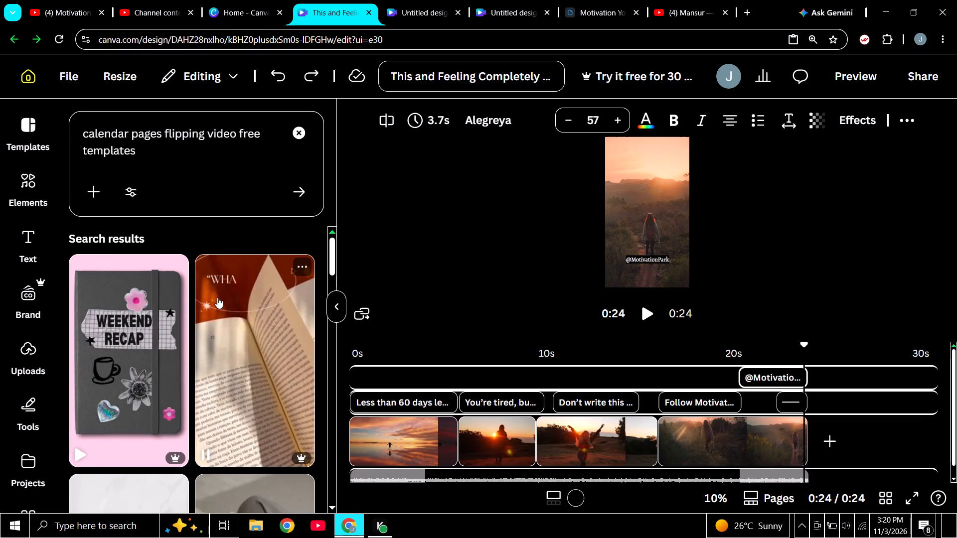
# Browse the template results for "calendar pages flipping video free templates" for footage of a calendar being flipped.
pyautogui.scroll(-5, 217, 297)
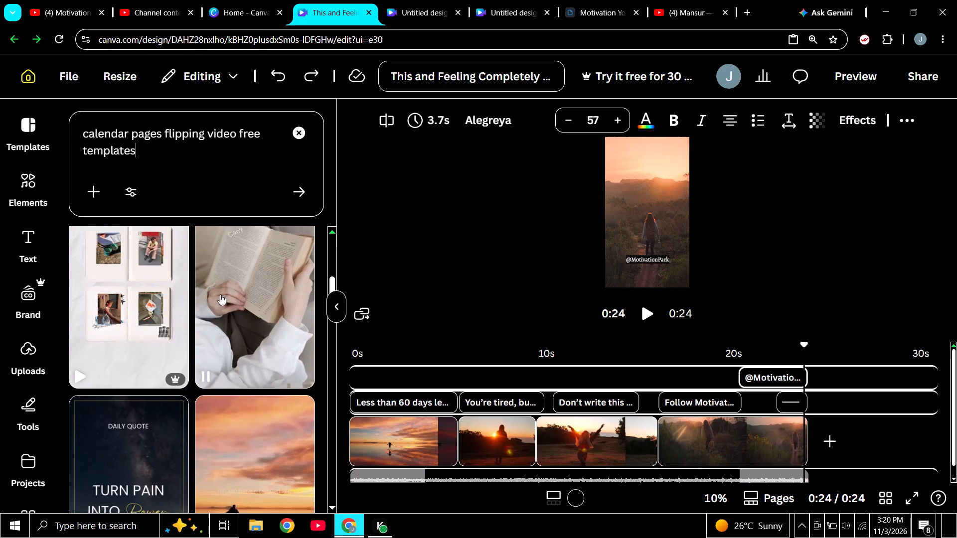
pyautogui.scroll(-3, 252, 318)
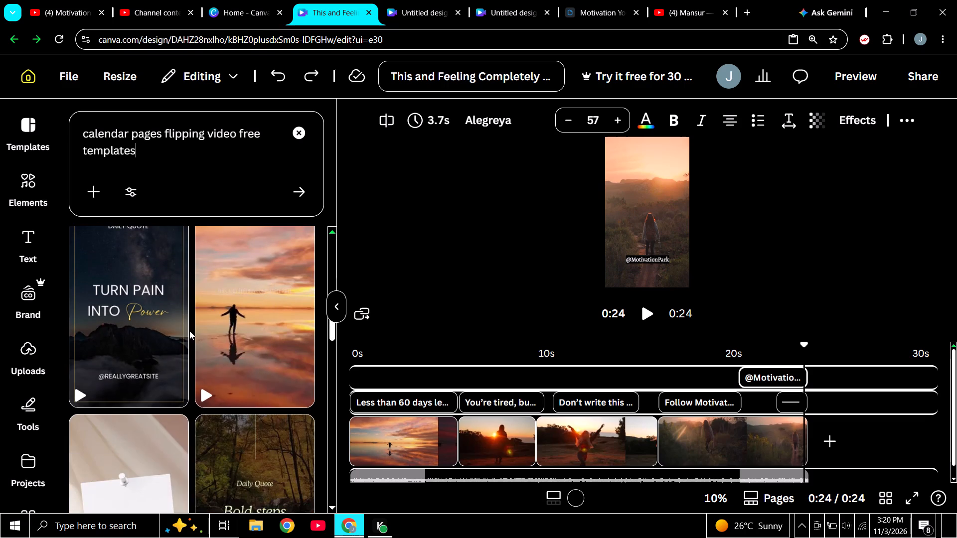
pyautogui.scroll(-5, 271, 323)
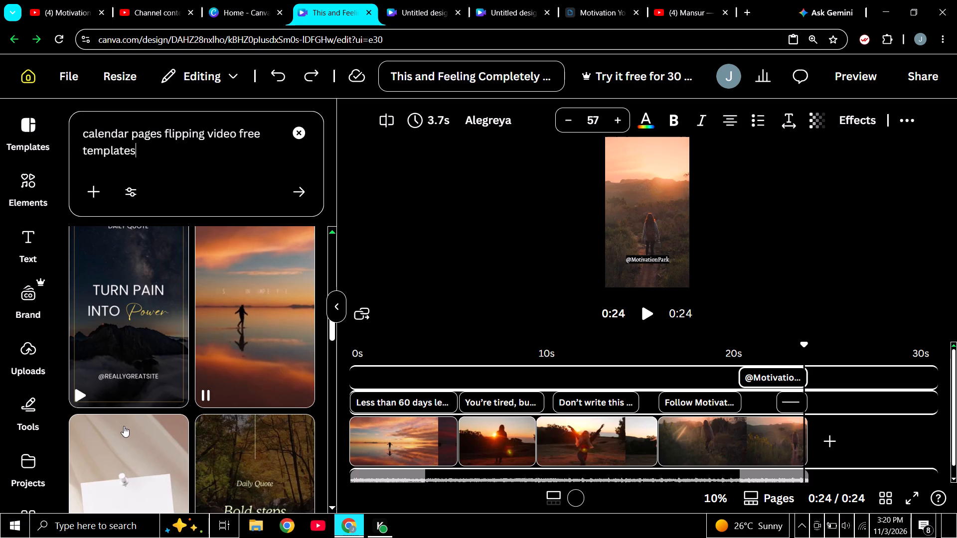
pyautogui.scroll(-3, 124, 428)
pyautogui.scroll(2, 286, 289)
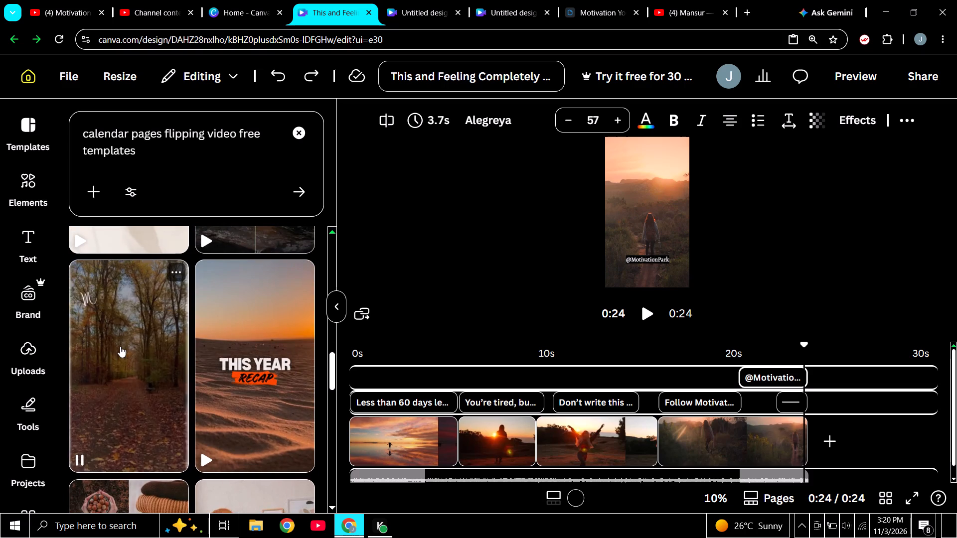
pyautogui.scroll(4, 120, 346)
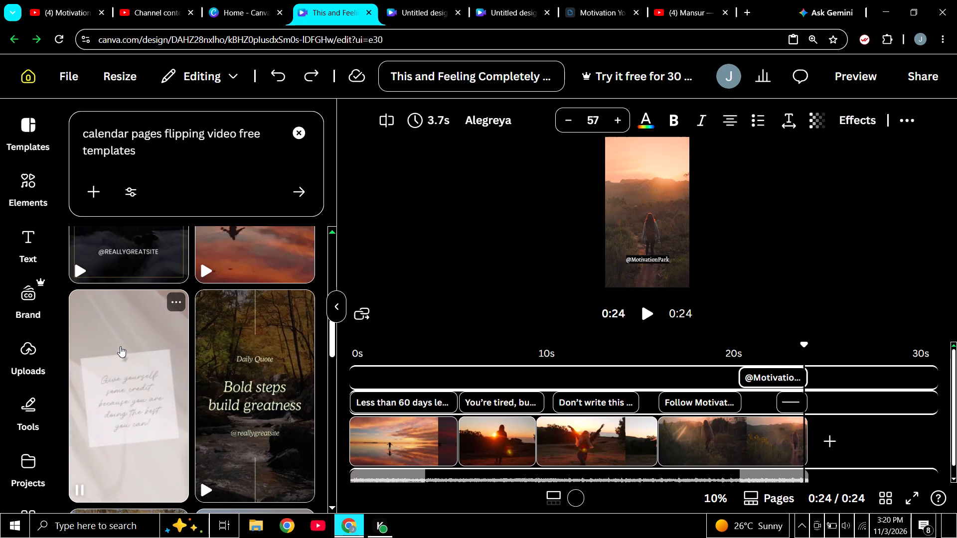
pyautogui.scroll(-8, 121, 347)
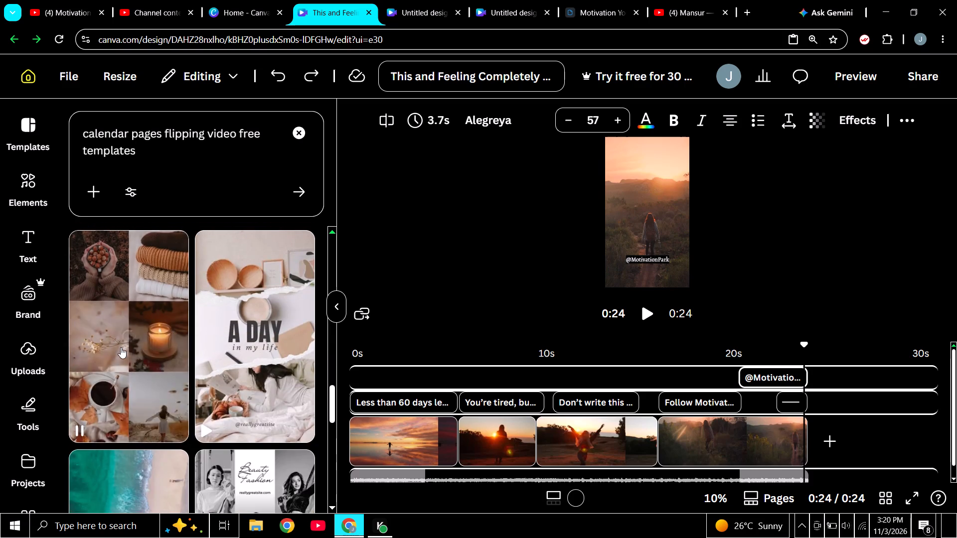
pyautogui.scroll(-7, 121, 347)
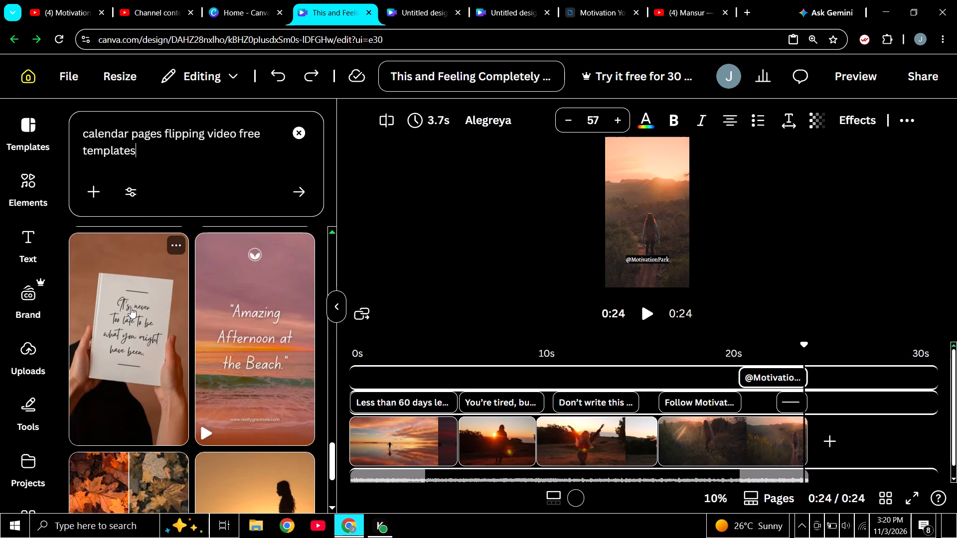
pyautogui.scroll(-2, 299, 311)
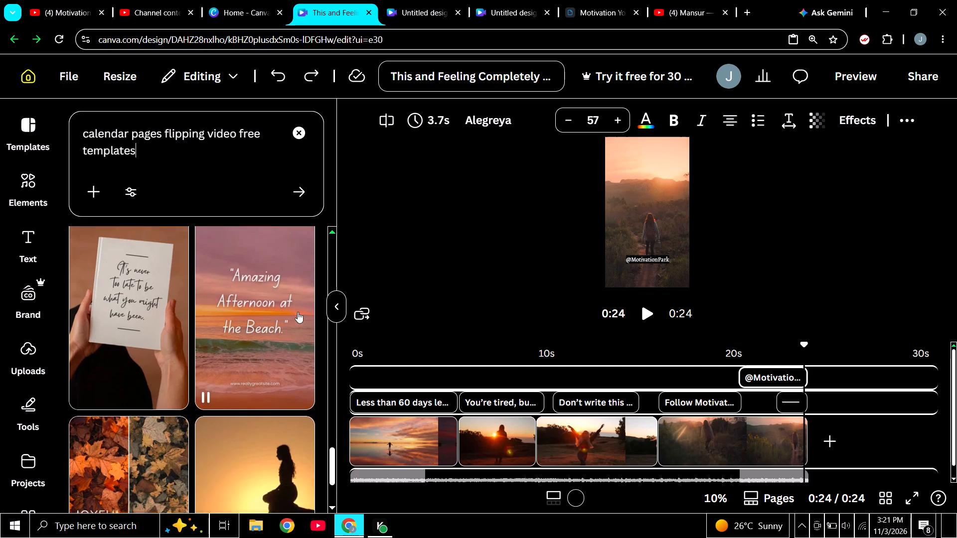
pyautogui.scroll(-8, 298, 312)
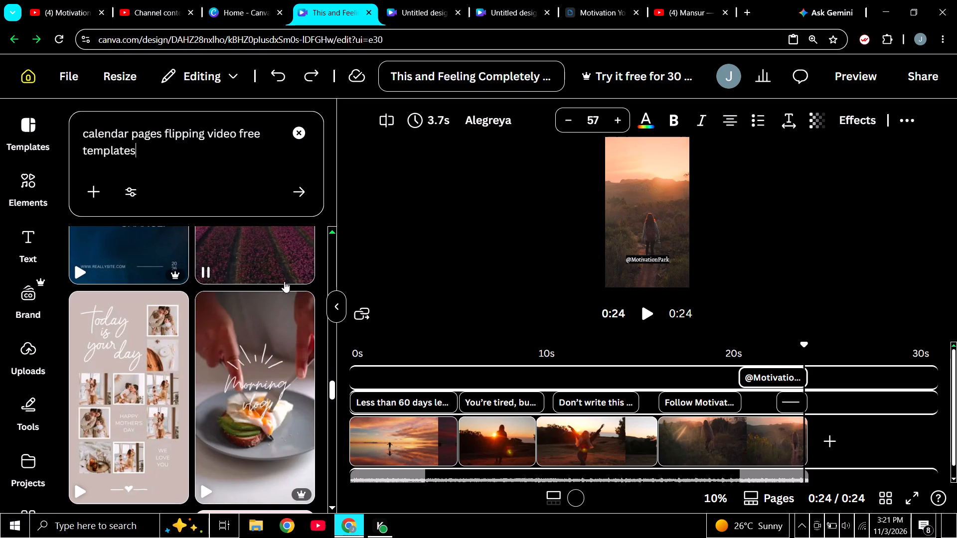
pyautogui.scroll(-10, 284, 281)
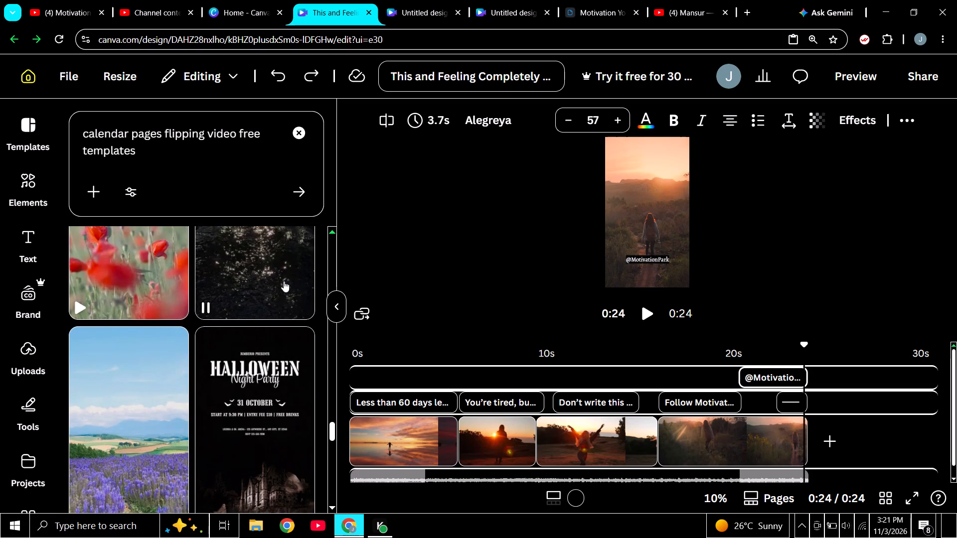
pyautogui.scroll(-6, 284, 281)
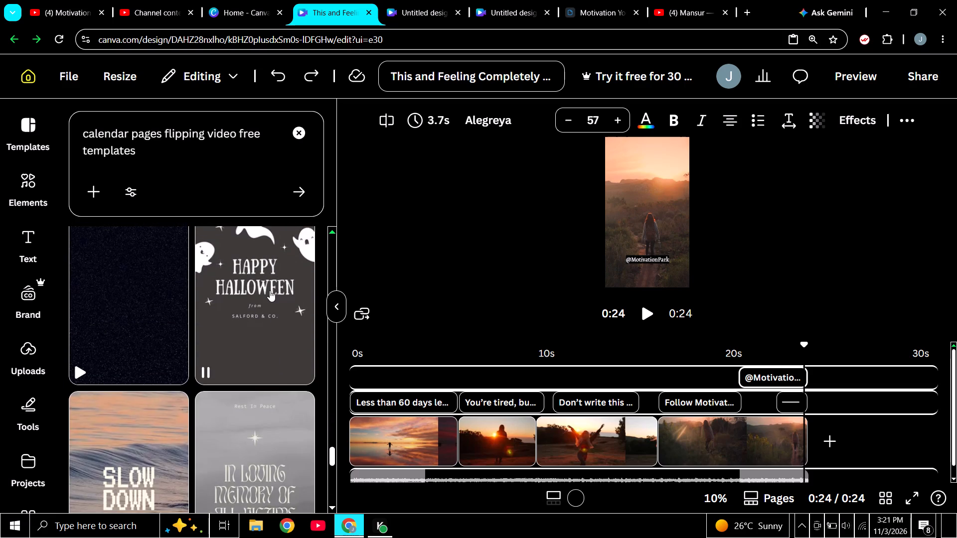
pyautogui.scroll(-3, 270, 290)
pyautogui.scroll(3, 235, 248)
# Reword the template search to "flipping calendar pages flipping video", dropping "free templates", and run it.
pyautogui.click(82, 137)
pyautogui.write('flippinmg')
pyautogui.press('space')
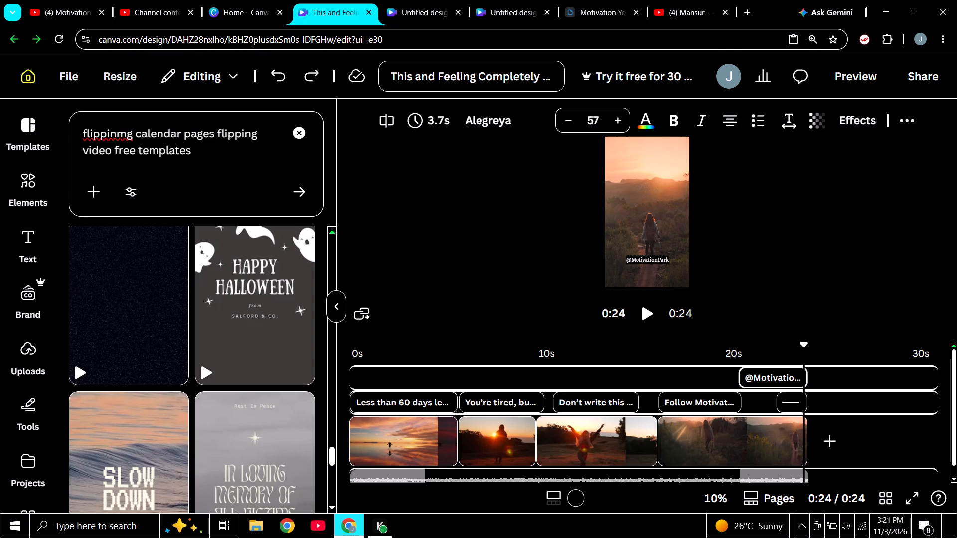
pyautogui.press('BackSpace')
pyautogui.press('BackSpace')
pyautogui.press('BackSpace')
pyautogui.press('g')
pyautogui.press('space')
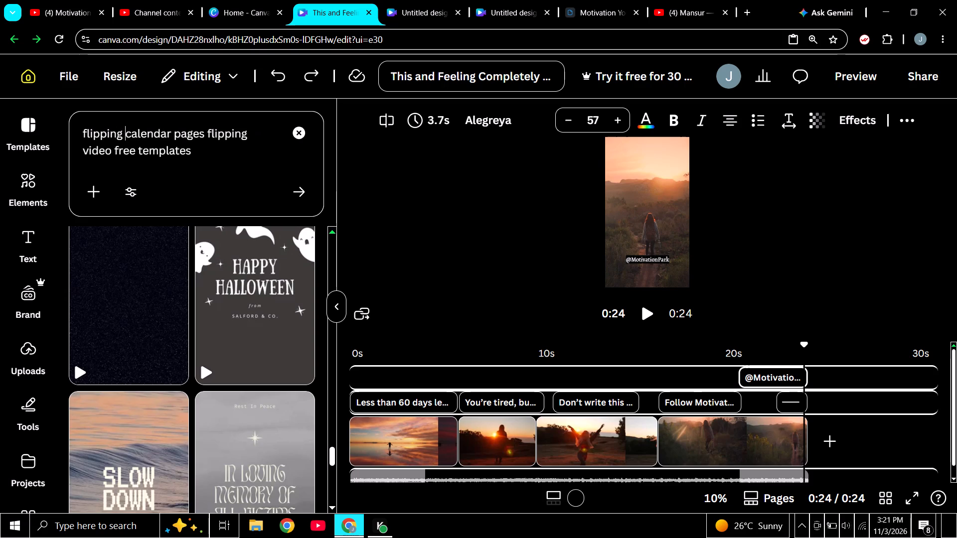
pyautogui.moveTo(111, 149); pyautogui.dragTo(238, 153)
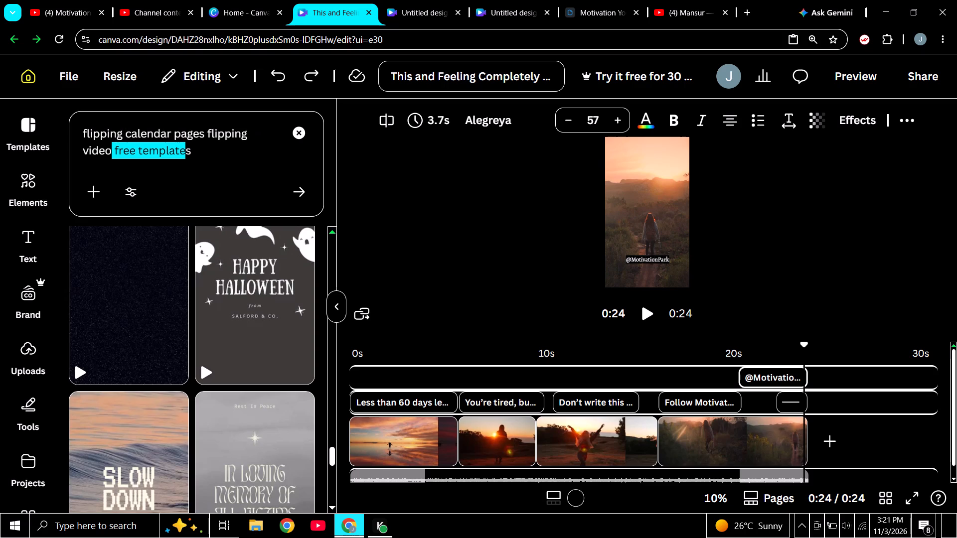
pyautogui.moveTo(238, 153); pyautogui.dragTo(257, 154)
pyautogui.press('BackSpace')
pyautogui.press('Return')
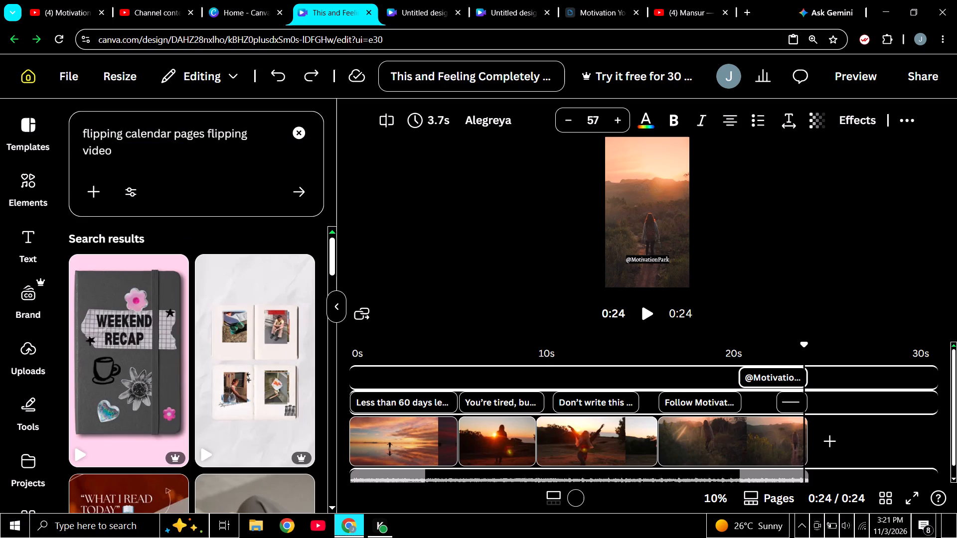
# Remove the second "flipping" and search the templates for "flipping calendar pages video".
pyautogui.moveTo(208, 130); pyautogui.dragTo(254, 139)
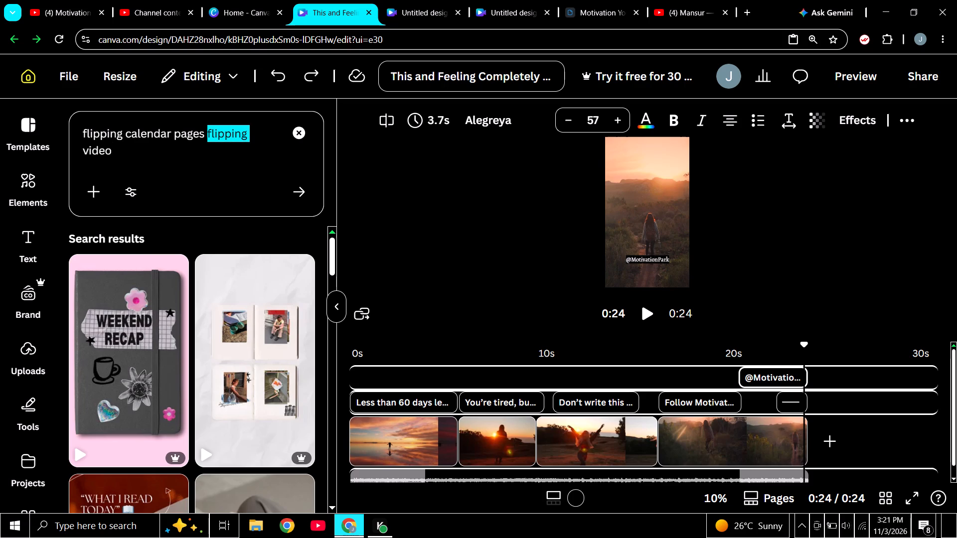
pyautogui.press('BackSpace')
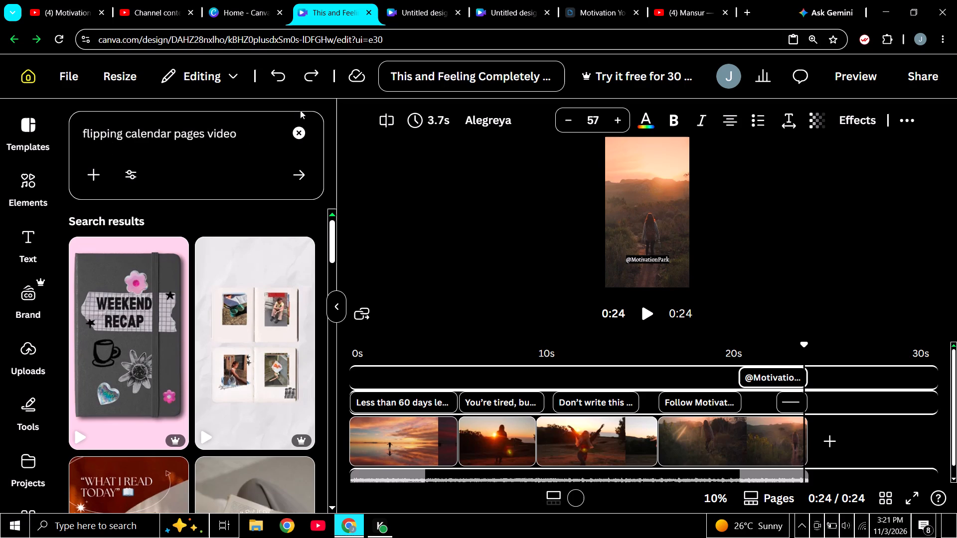
pyautogui.press('Return')
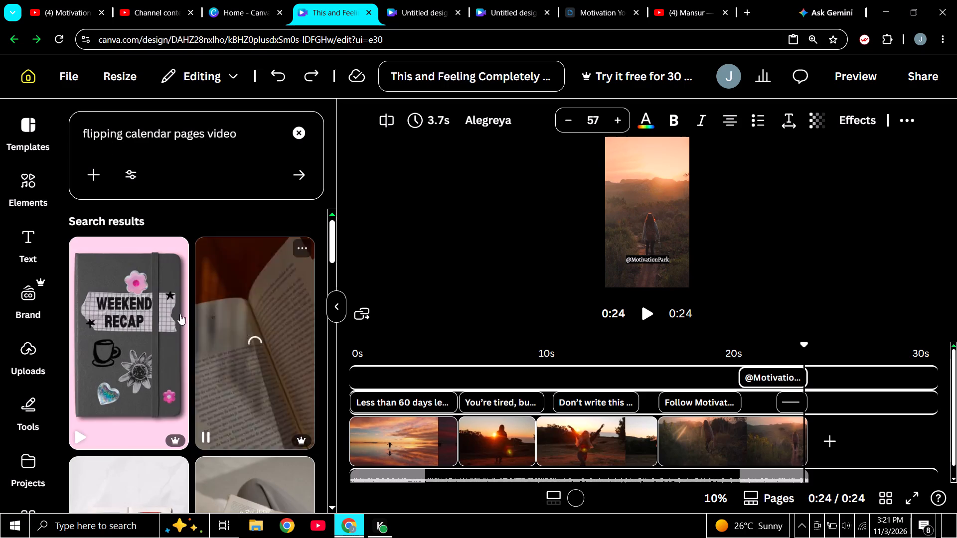
pyautogui.scroll(8, 275, 186)
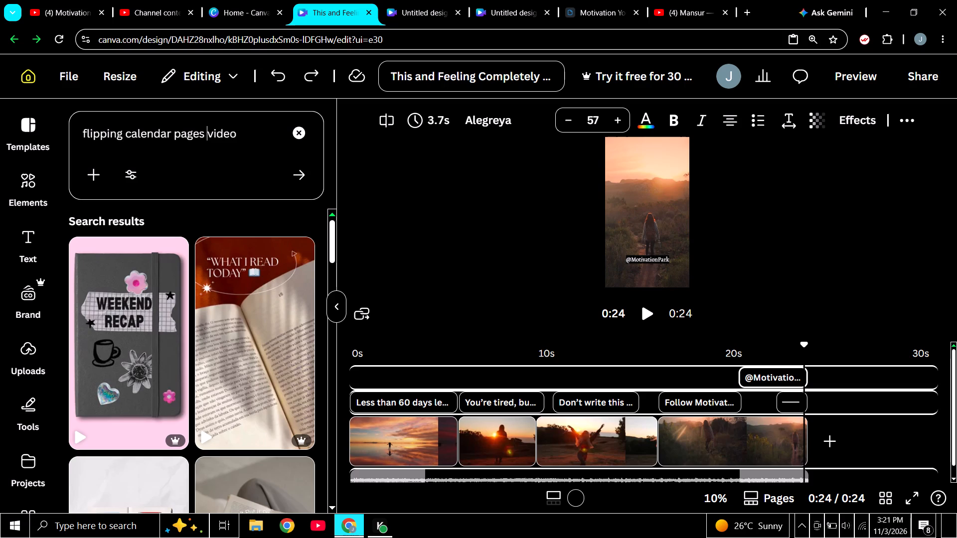
# Rerun the recent template search "calendar pages flipping," and look through the suggested calendar graphics.
pyautogui.moveTo(241, 132); pyautogui.dragTo(66, 134)
pyautogui.hotkey('ctrl', 'x')
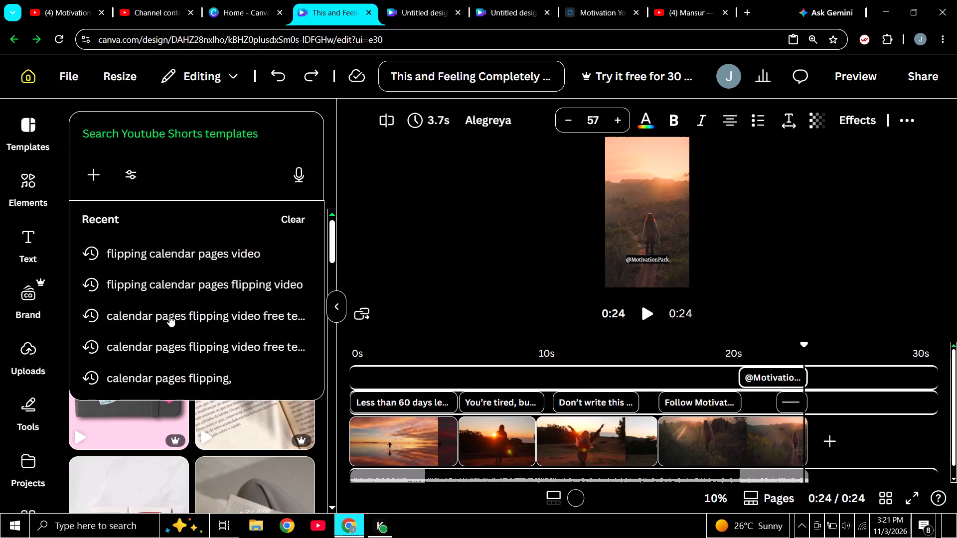
pyautogui.click(158, 382)
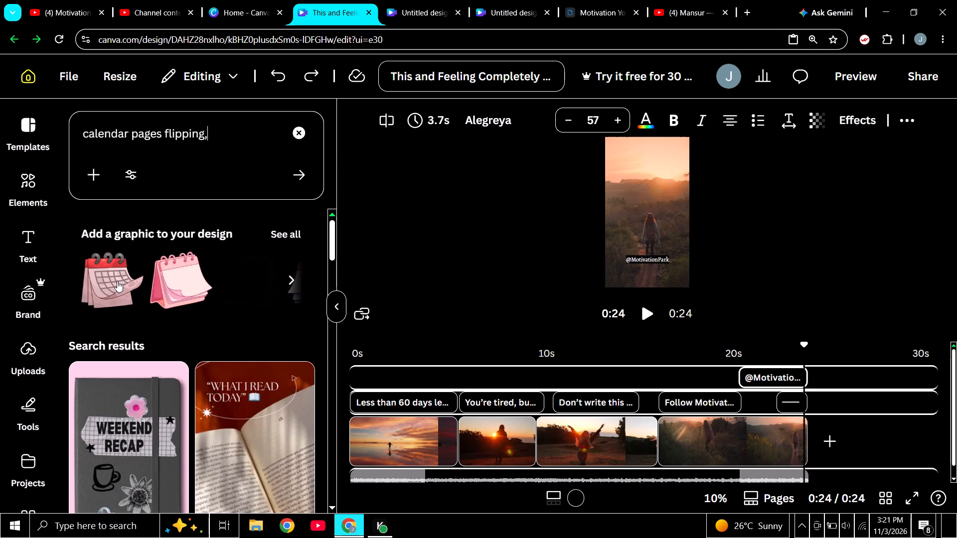
pyautogui.click(294, 280)
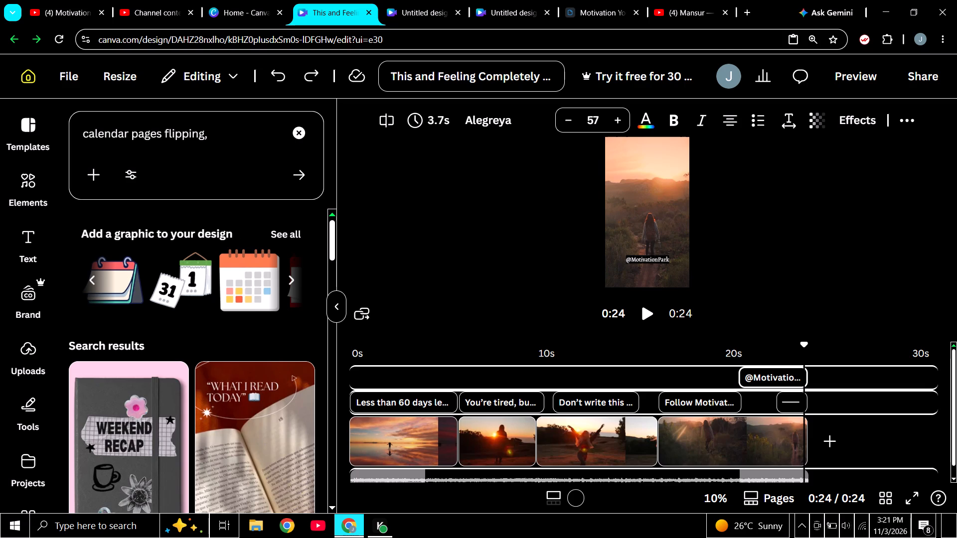
# Extend the template search to "calendar pages flipping videos," and run it.
pyautogui.click(84, 135)
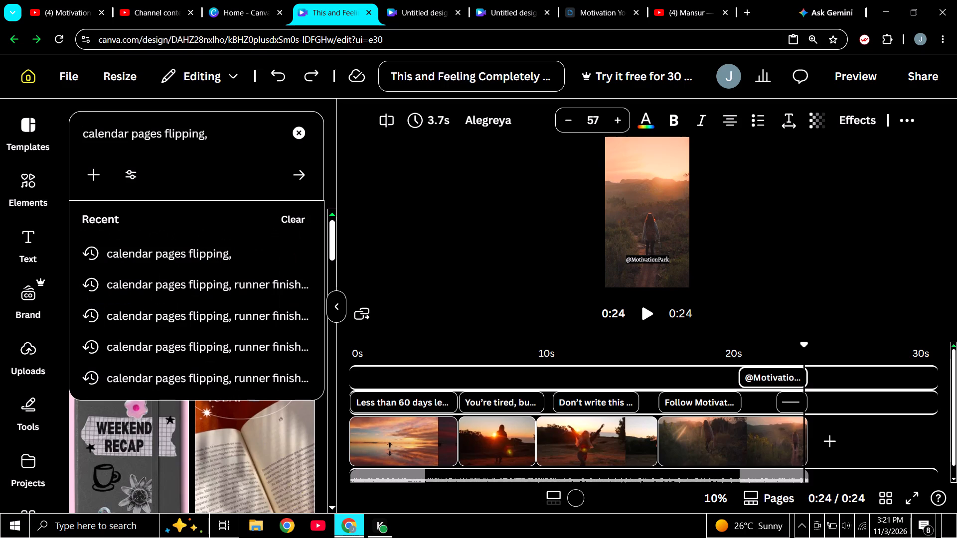
pyautogui.click(202, 135)
pyautogui.press('space')
pyautogui.write('videos')
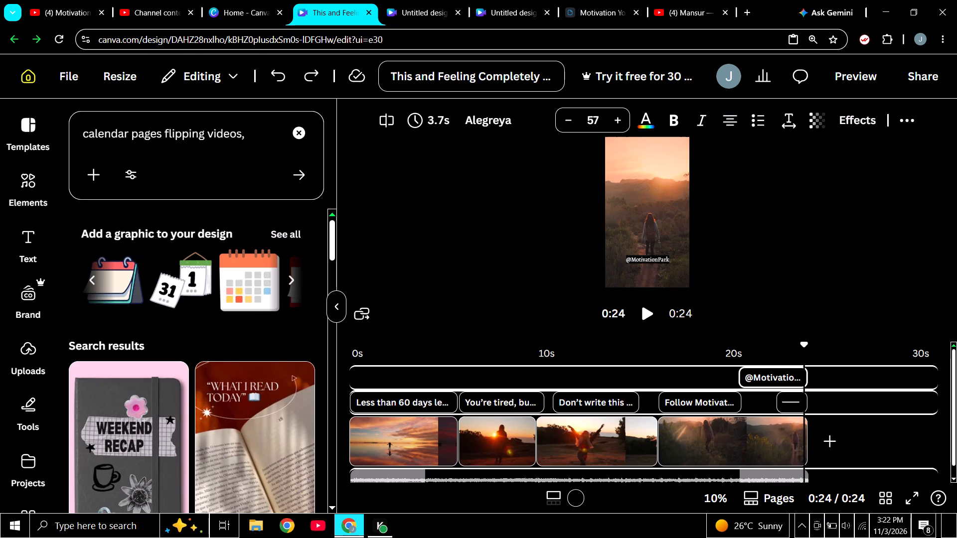
pyautogui.press('Return')
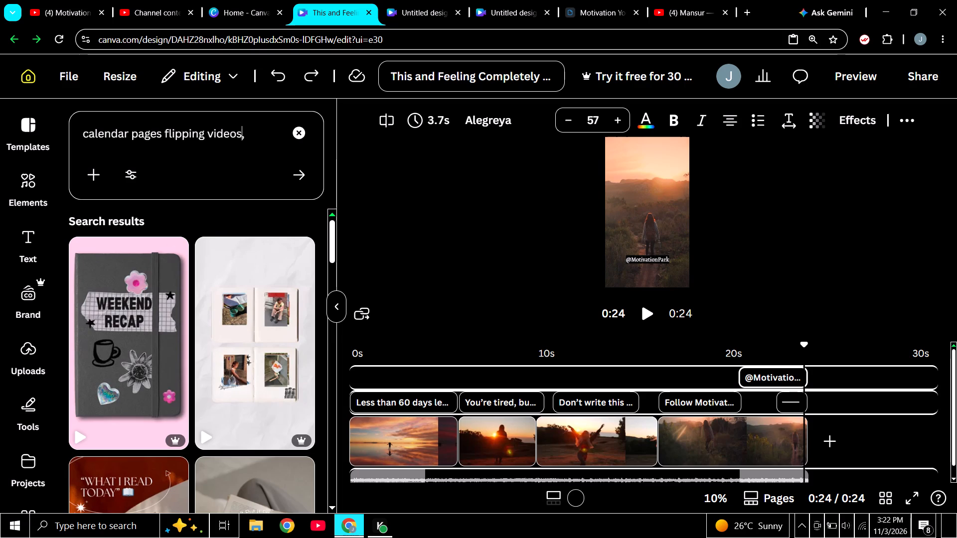
# Extend the template search to "calendar pages flipping videos free templates," and run it.
pyautogui.press('space')
pyautogui.write('free templates')
pyautogui.press('Return')
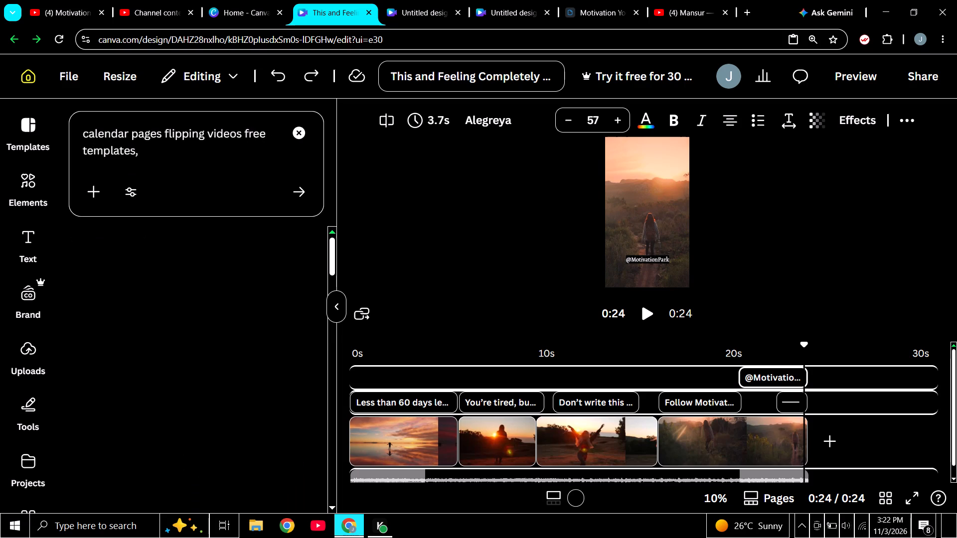
# Browse the results of the free templates search for a usable calendar-flipping video.
pyautogui.scroll(-1, 212, 222)
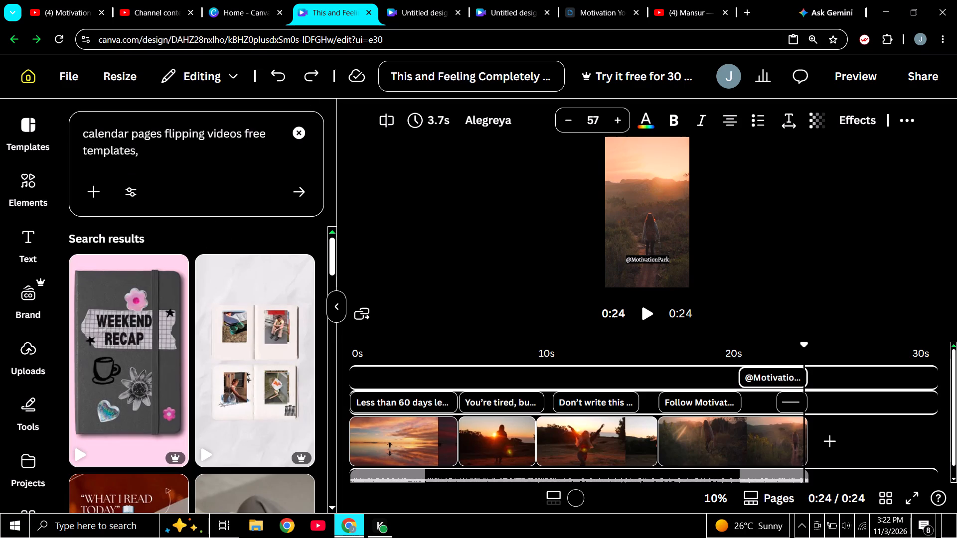
pyautogui.scroll(-4, 224, 199)
pyautogui.scroll(17, 232, 184)
pyautogui.scroll(-4, 229, 182)
pyautogui.scroll(-5, 241, 270)
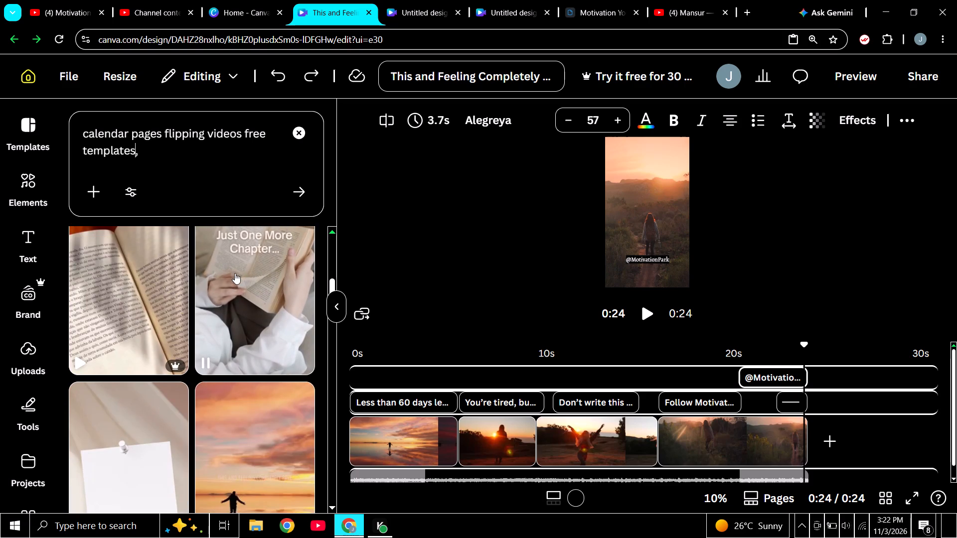
pyautogui.scroll(-4, 235, 273)
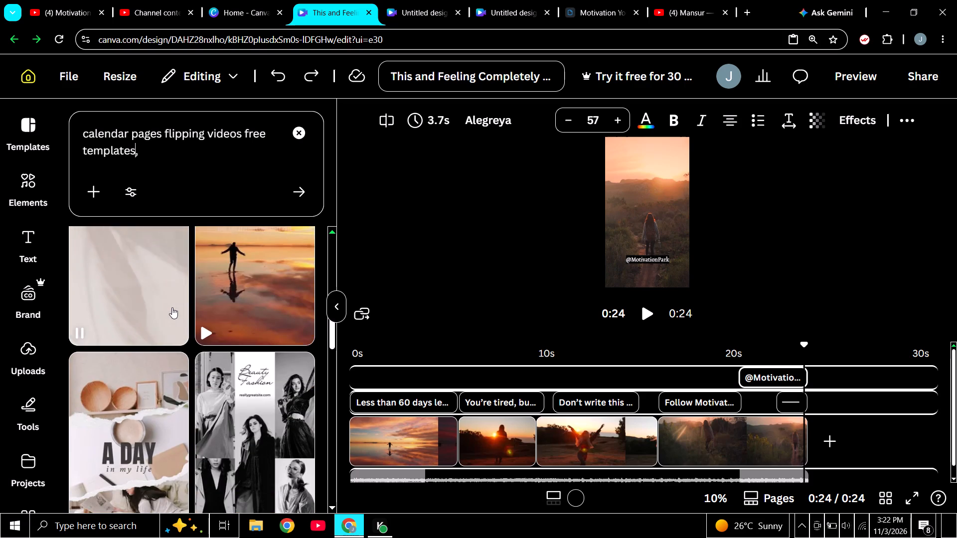
pyautogui.scroll(-3, 172, 307)
pyautogui.scroll(9, 166, 289)
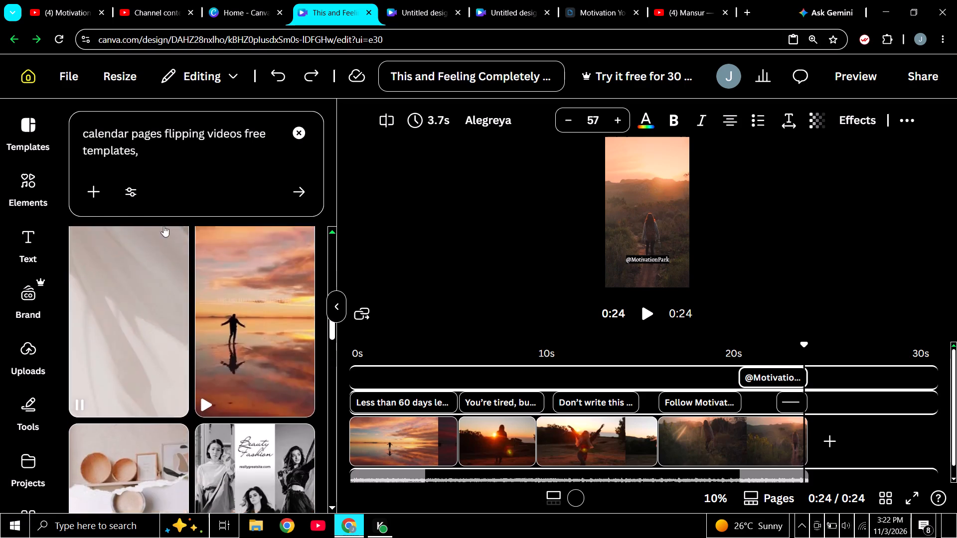
# Clear the template search and rerun the recent search "calendar pages flipping videos,".
pyautogui.moveTo(148, 158); pyautogui.dragTo(82, 135)
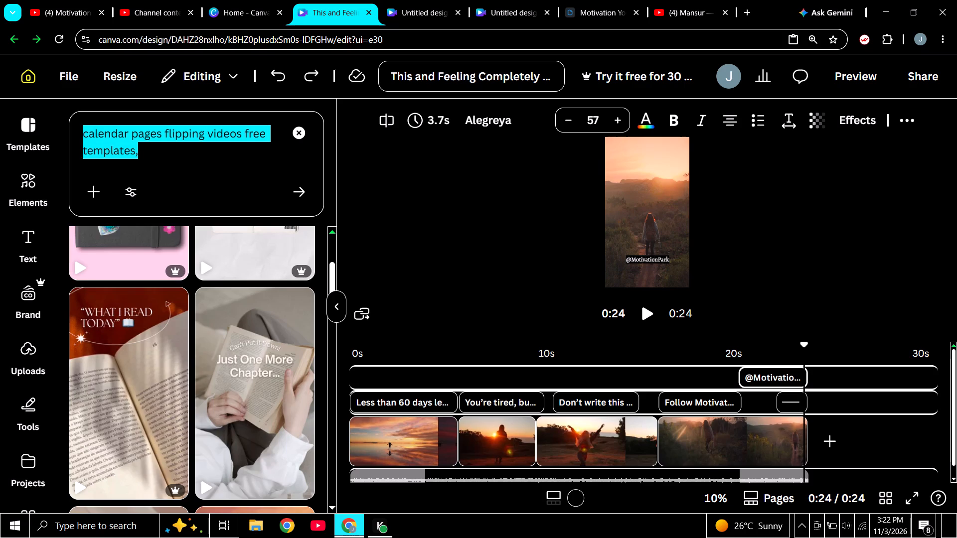
pyautogui.hotkey('ctrl', 'x')
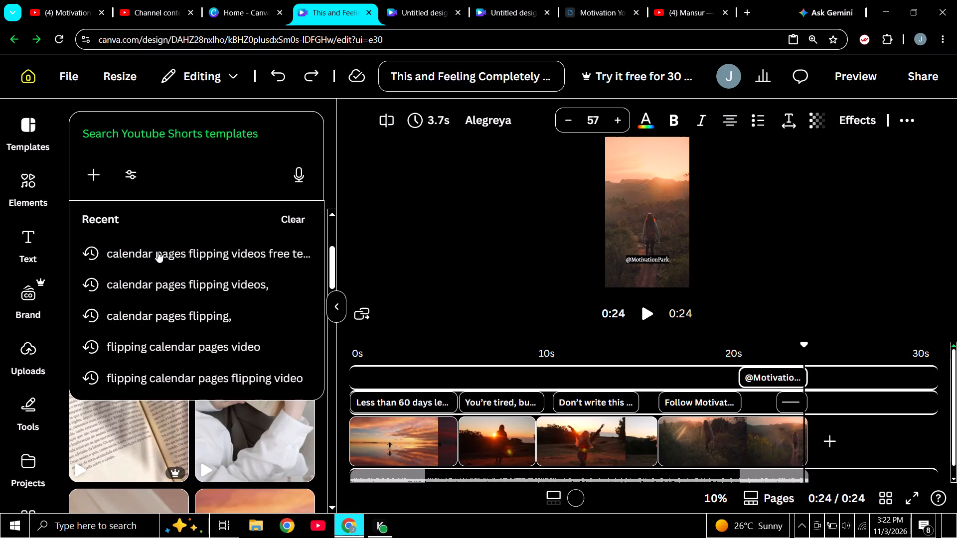
pyautogui.click(193, 281)
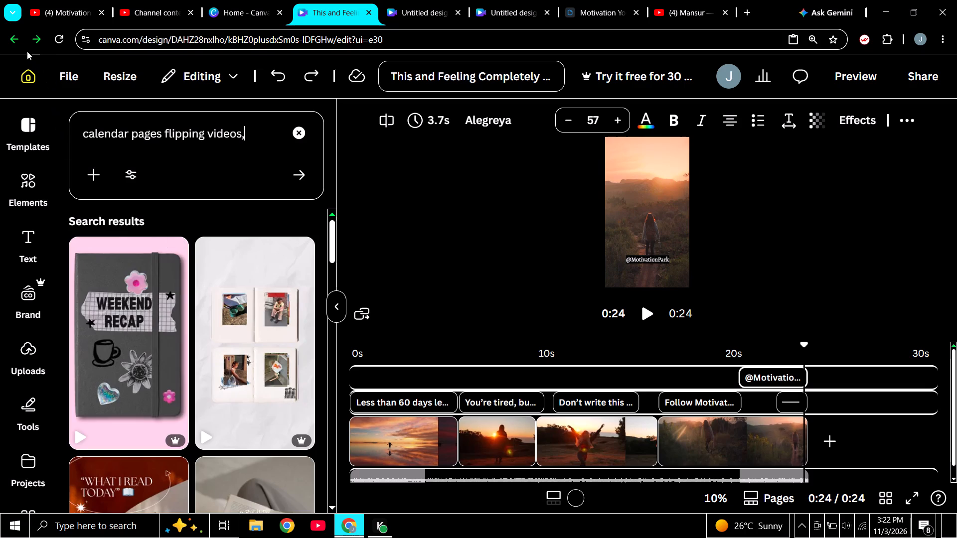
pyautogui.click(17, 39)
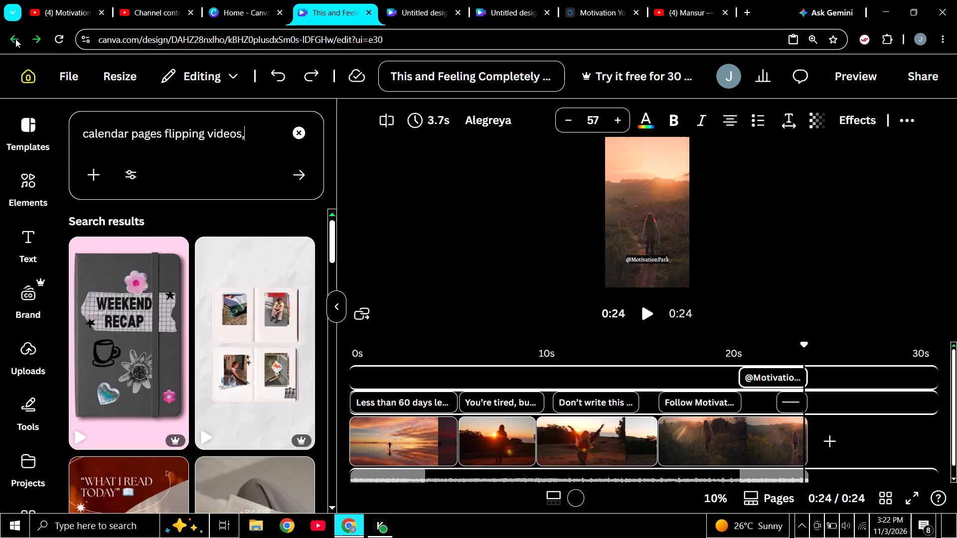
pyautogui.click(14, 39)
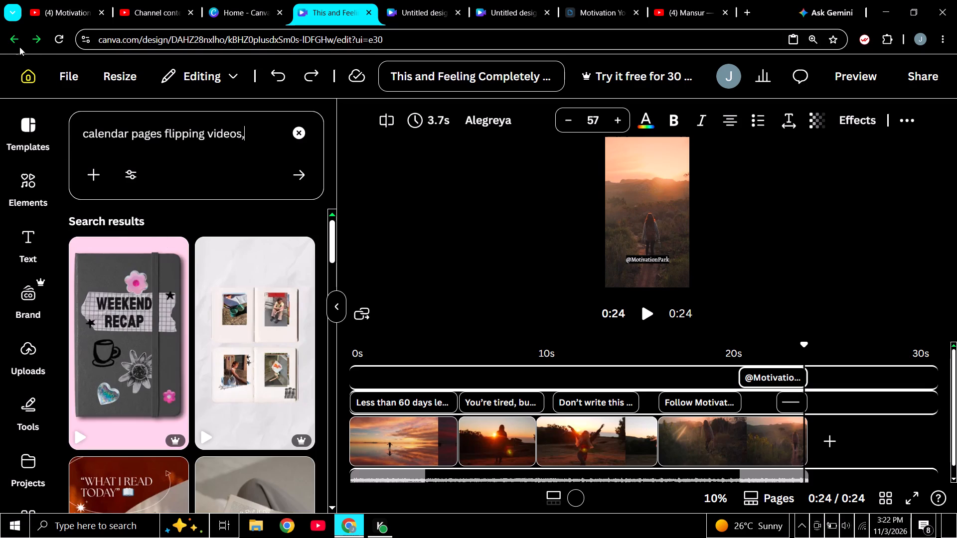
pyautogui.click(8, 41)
# Clear the template search and browse the suggested YouTube Shorts templates.
pyautogui.click(300, 125)
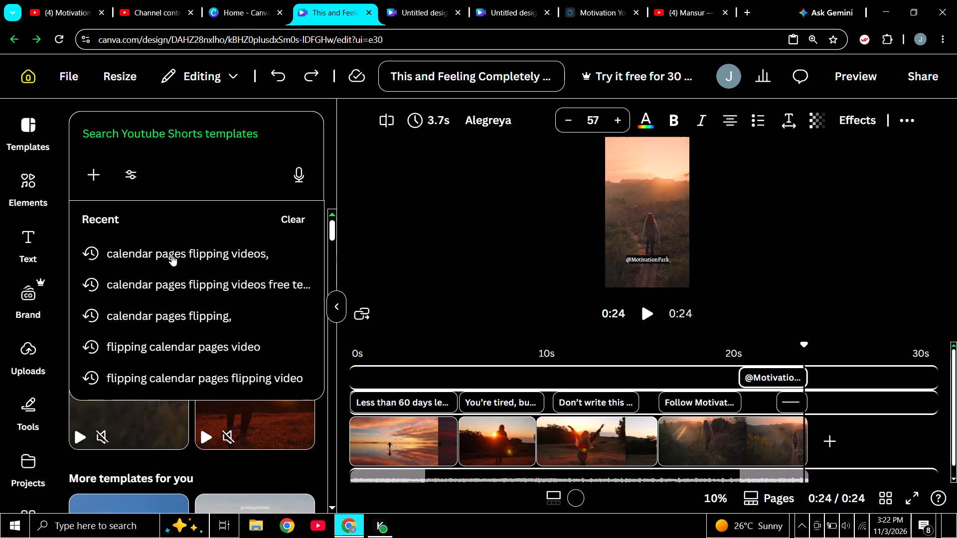
pyautogui.scroll(-3, 127, 182)
pyautogui.click(13, 39)
pyautogui.scroll(-5, 215, 211)
pyautogui.scroll(11, 214, 213)
pyautogui.moveTo(334, 230); pyautogui.dragTo(319, 333)
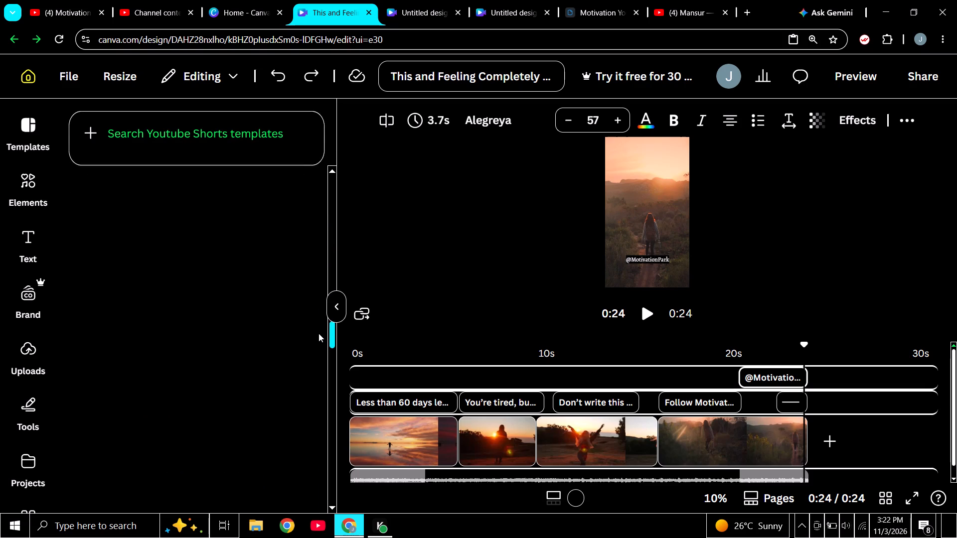
pyautogui.moveTo(319, 333); pyautogui.dragTo(328, 412)
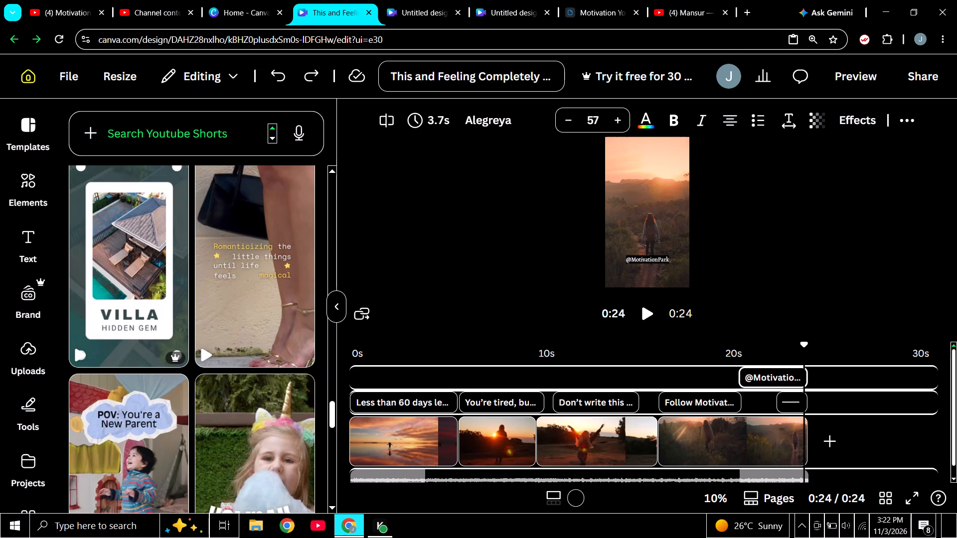
# Search the YouTube Shorts templates for "flipping calendar pages video templates".
pyautogui.click(184, 132)
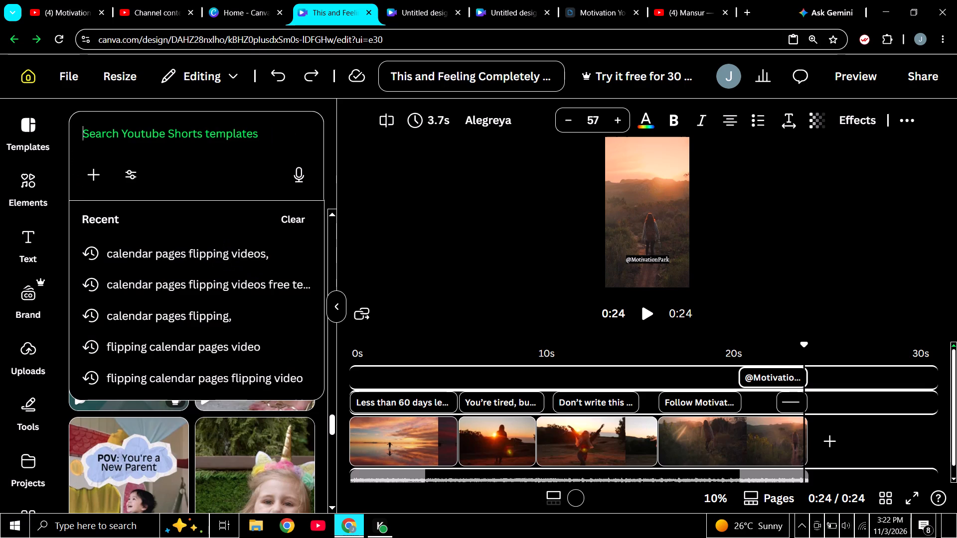
pyautogui.write('flipping v')
pyautogui.press('BackSpace')
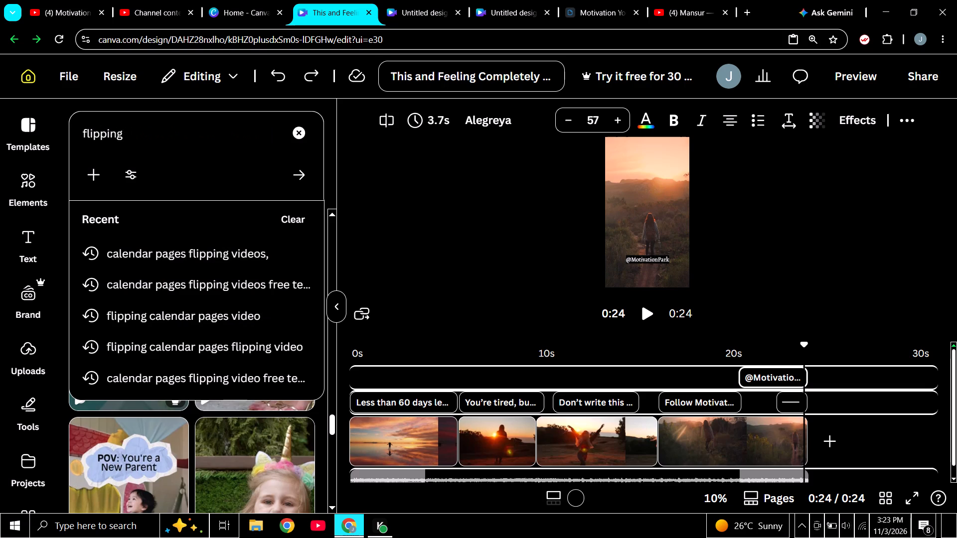
pyautogui.write('calendar pages video templates')
pyautogui.press('Return')
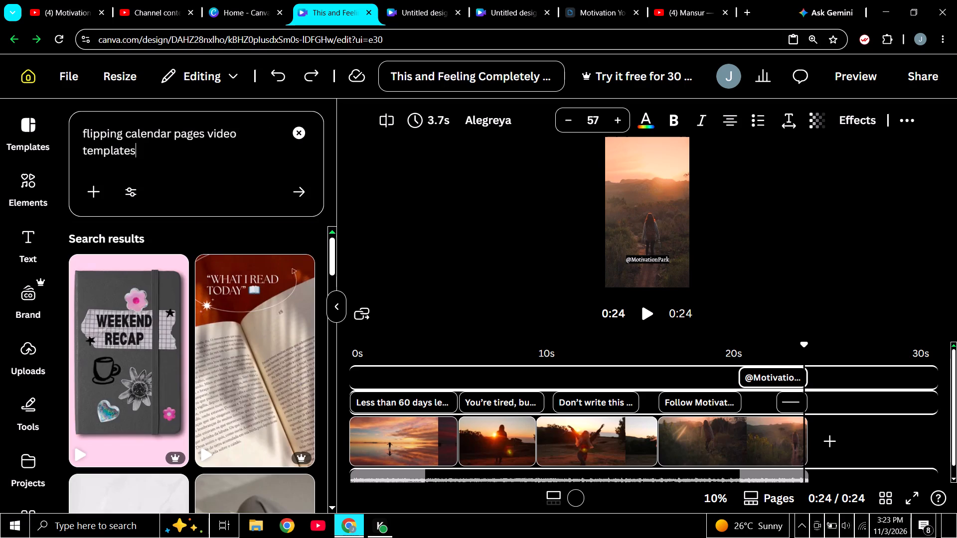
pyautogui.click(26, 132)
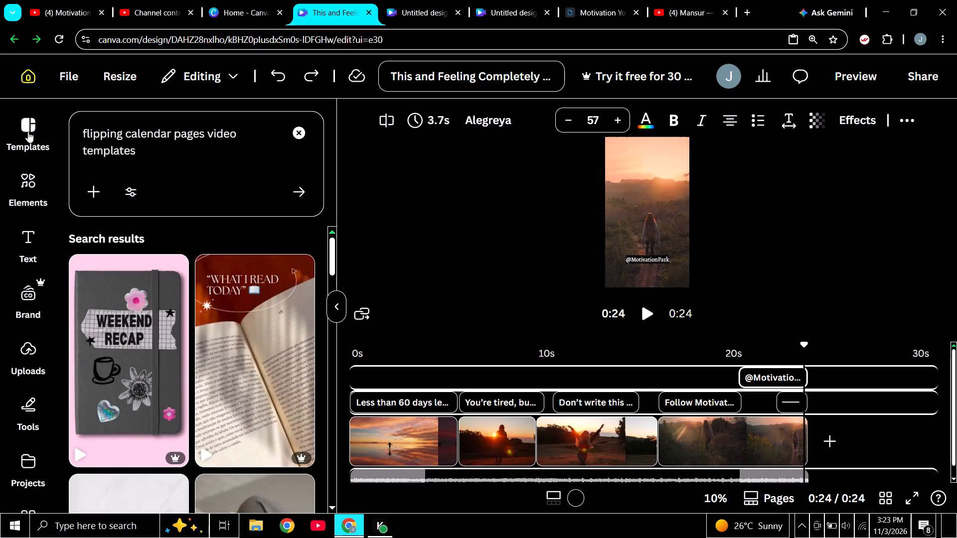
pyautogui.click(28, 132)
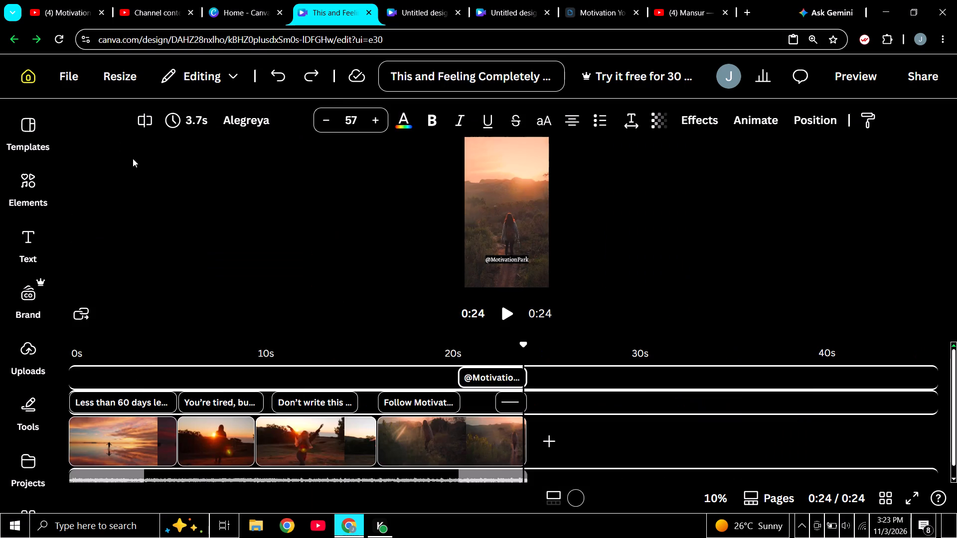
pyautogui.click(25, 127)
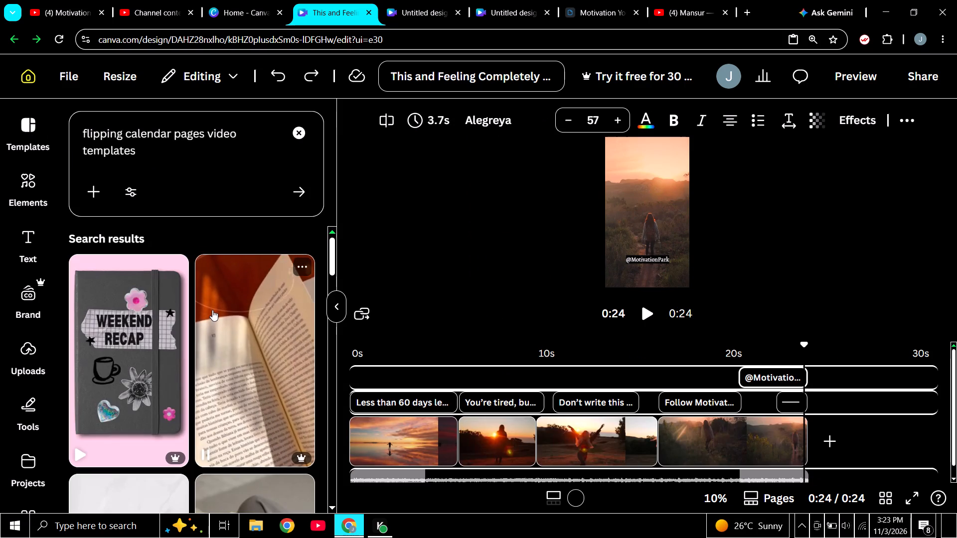
# Open the "What I Read Today" book template from the search results, look over its preview, and close it.
pyautogui.click(222, 317)
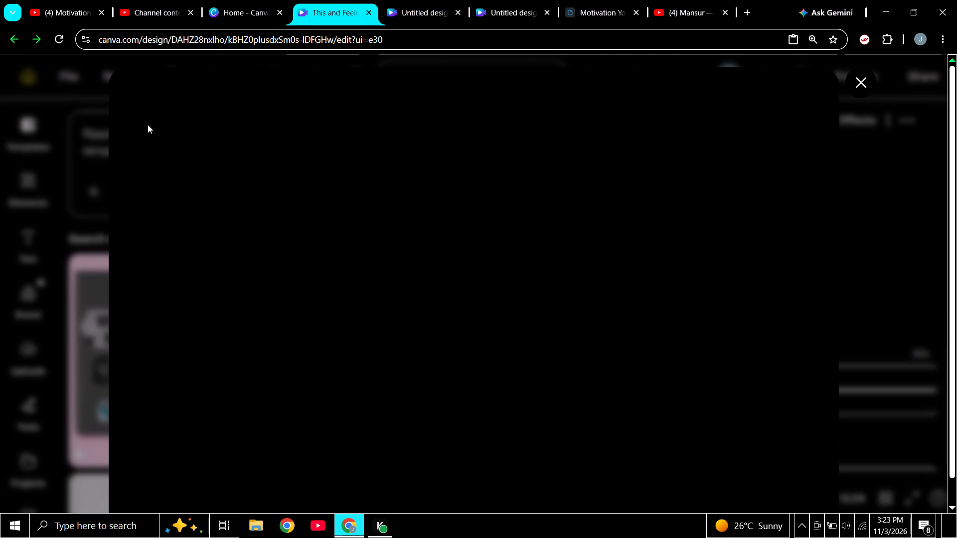
pyautogui.click(242, 12)
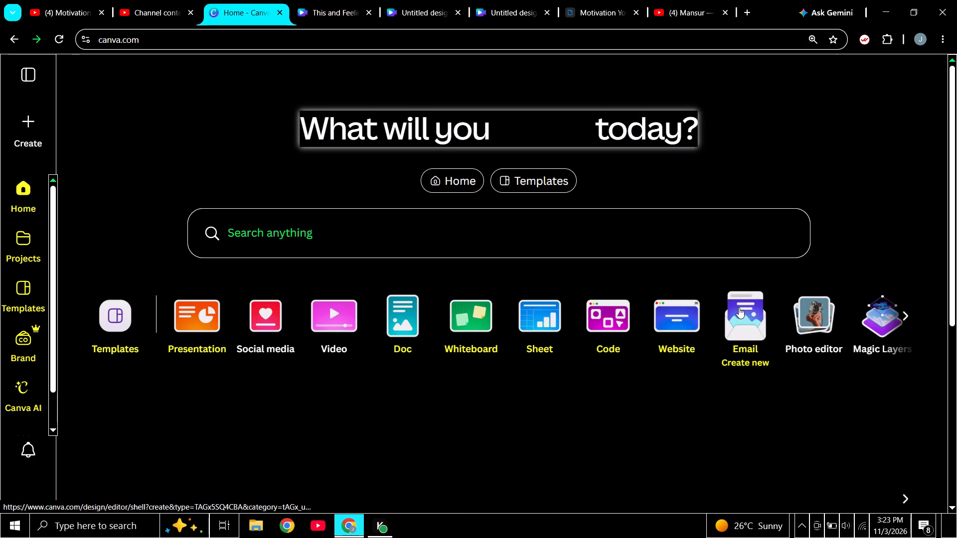
pyautogui.click(323, 14)
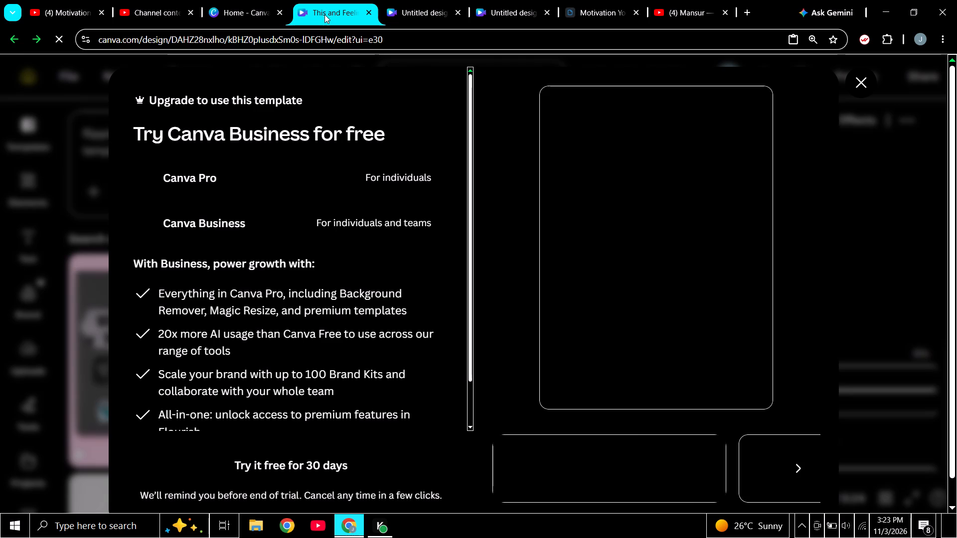
pyautogui.scroll(4, 316, 260)
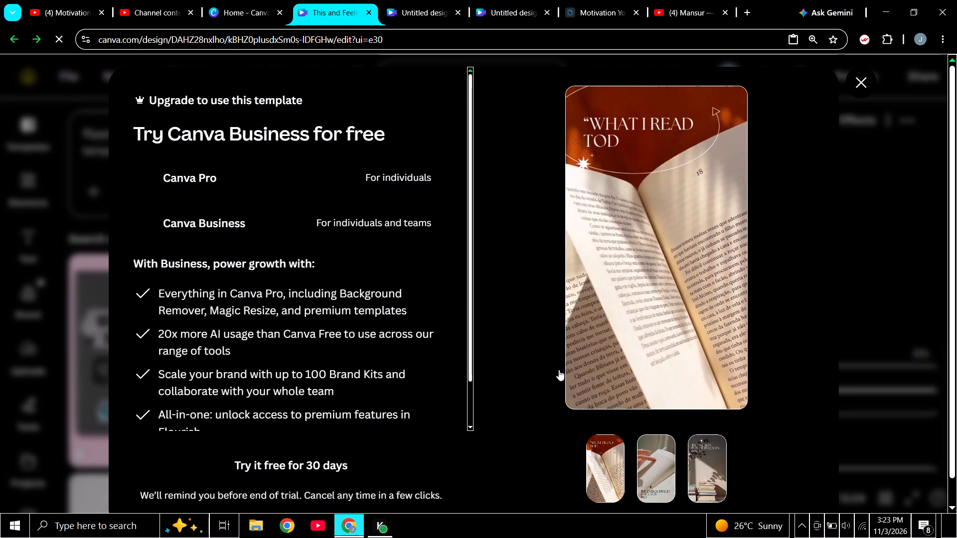
pyautogui.scroll(-6, 558, 370)
pyautogui.scroll(1, 683, 341)
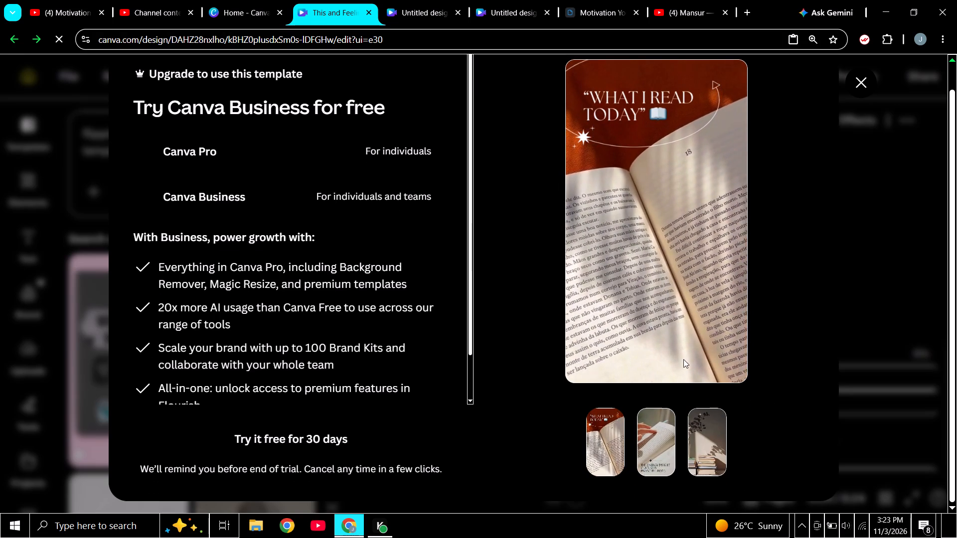
pyautogui.scroll(6, 683, 359)
pyautogui.click(865, 79)
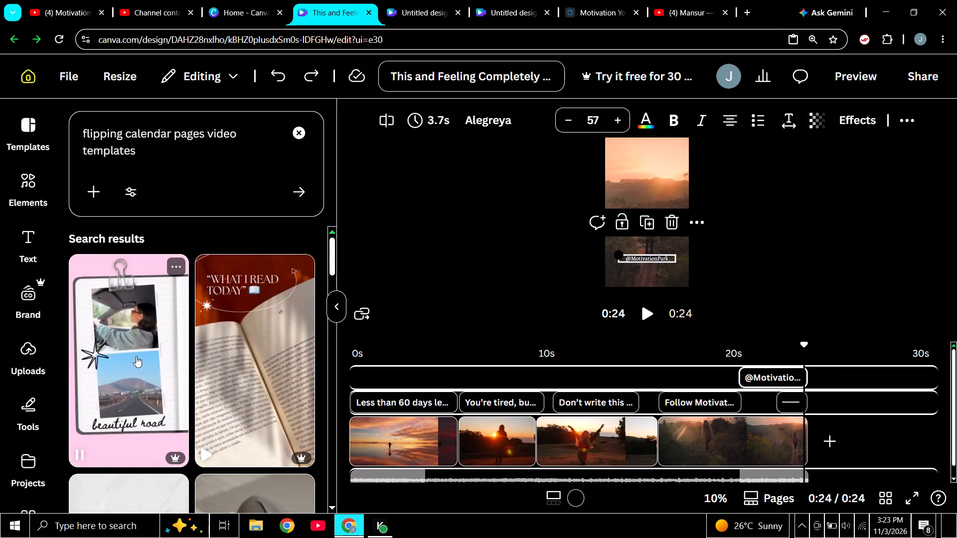
# Browse the "flipping calendar pages video templates" results for a template showing calendar pages being flipped.
pyautogui.scroll(-3, 136, 356)
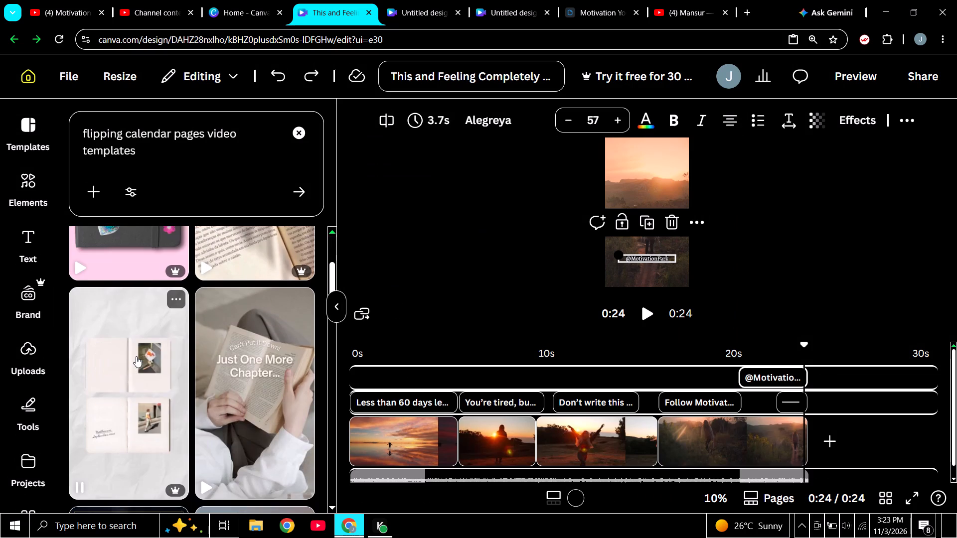
pyautogui.scroll(-5, 136, 356)
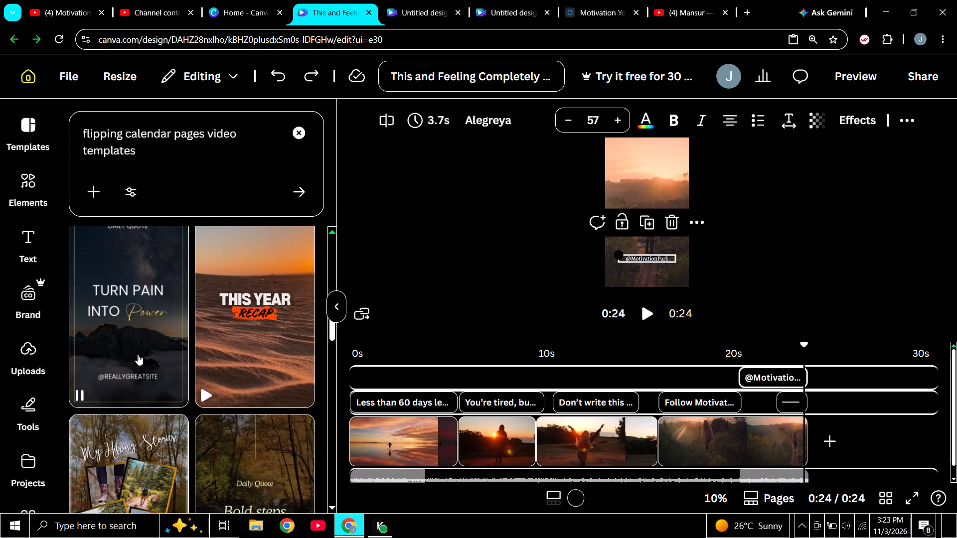
pyautogui.scroll(-3, 142, 363)
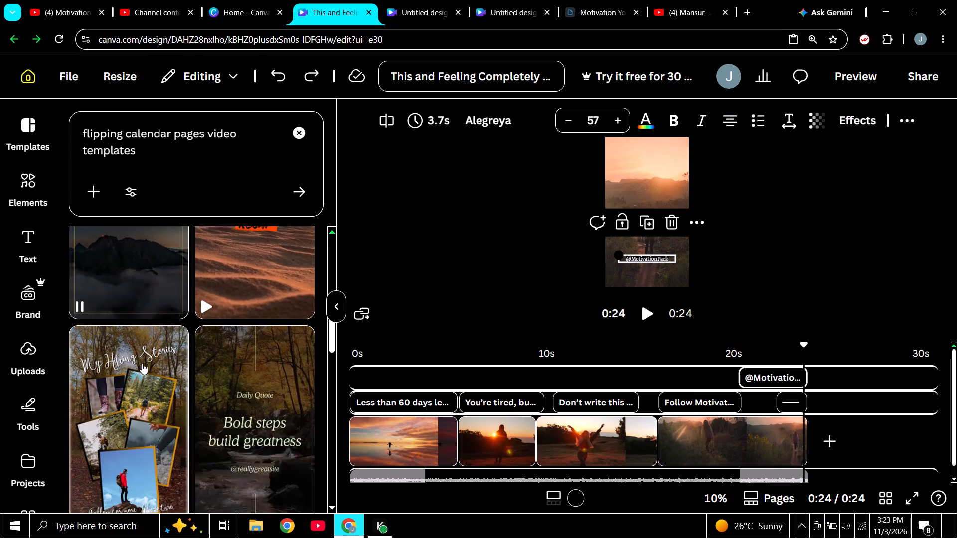
pyautogui.scroll(-3, 142, 363)
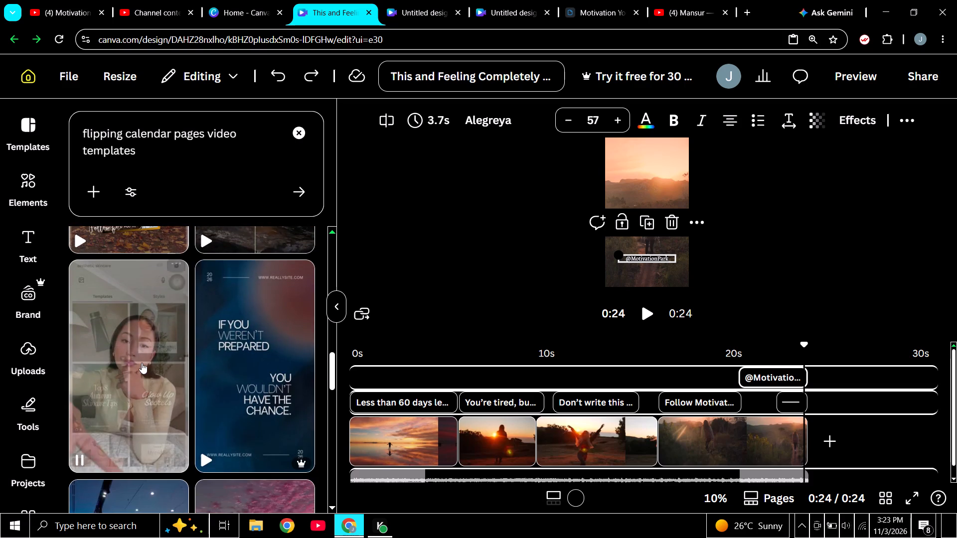
pyautogui.scroll(-4, 240, 356)
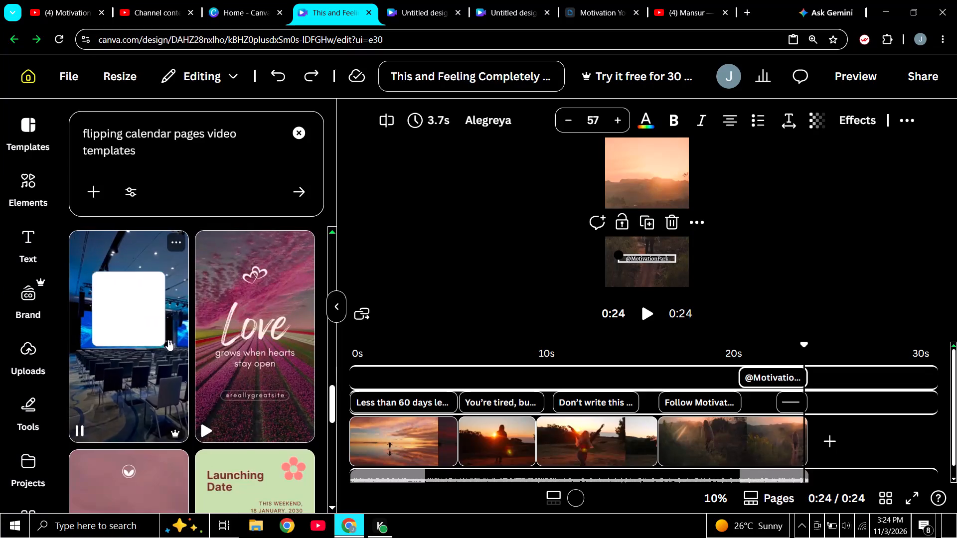
pyautogui.scroll(-1, 168, 340)
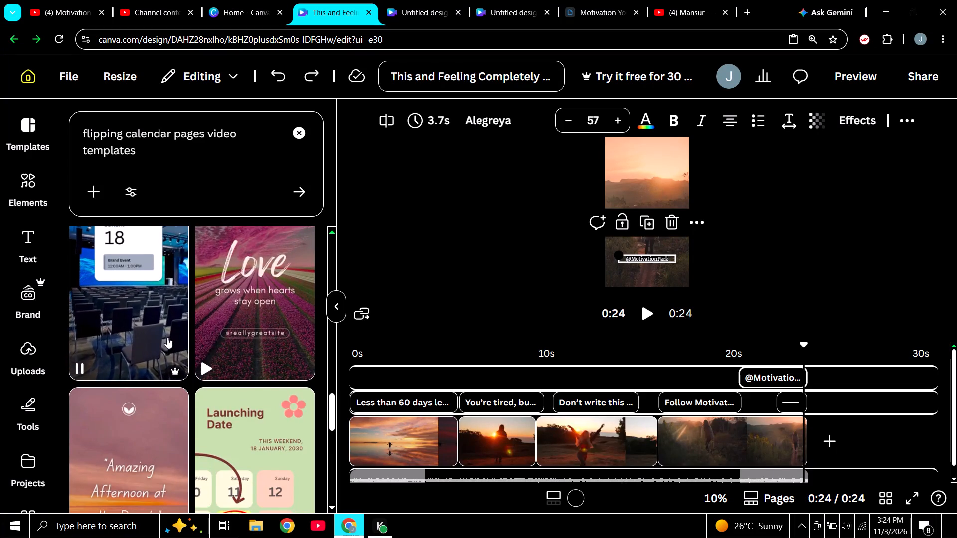
pyautogui.scroll(-2, 167, 337)
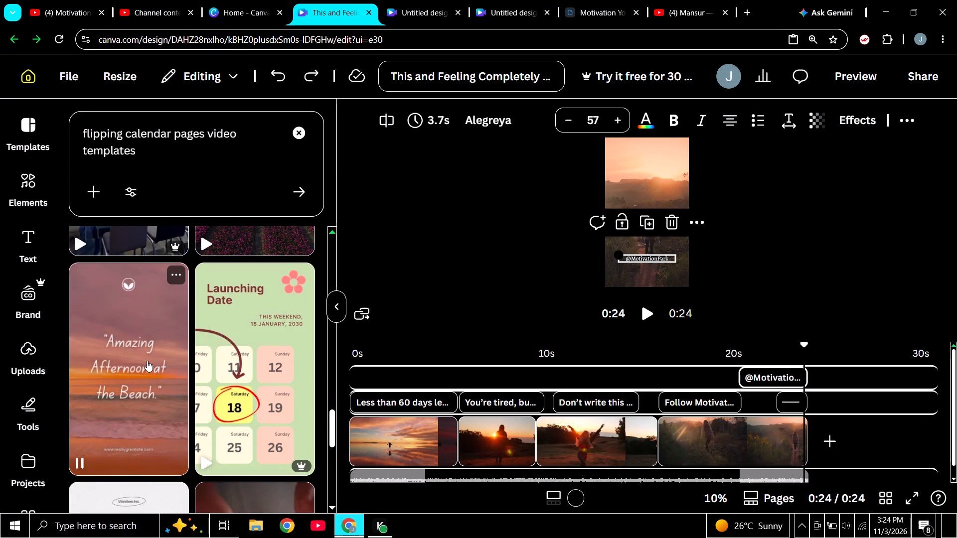
pyautogui.scroll(-3, 147, 361)
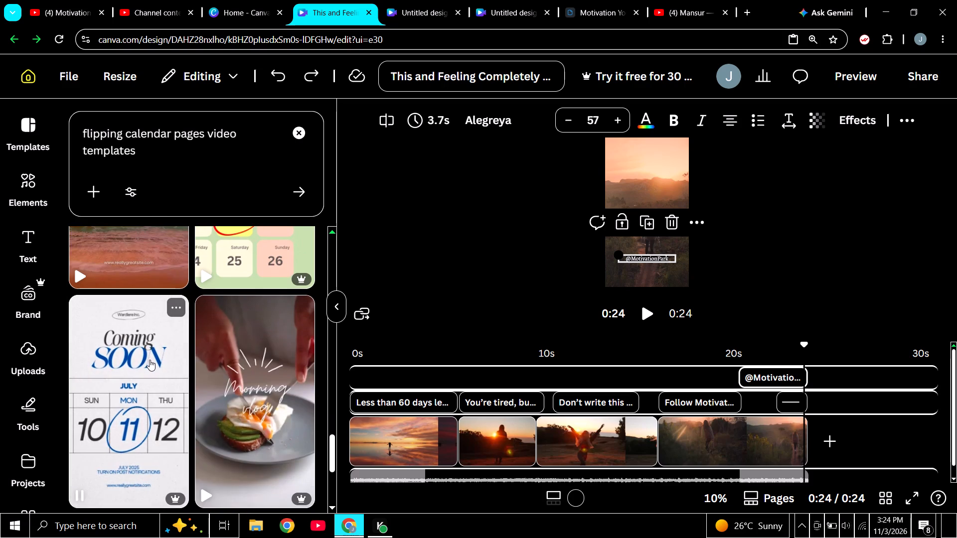
pyautogui.scroll(-3, 150, 360)
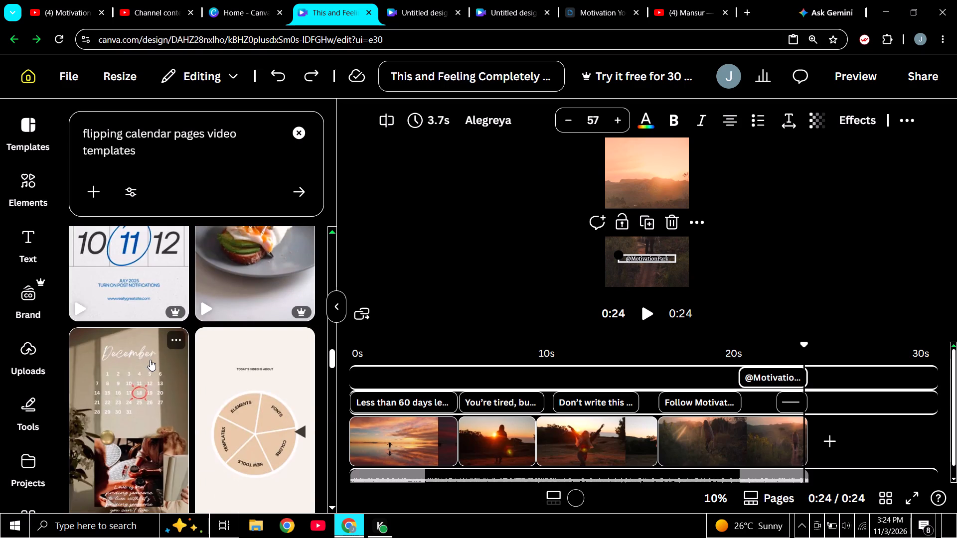
pyautogui.scroll(-3, 150, 360)
pyautogui.scroll(-3, 210, 325)
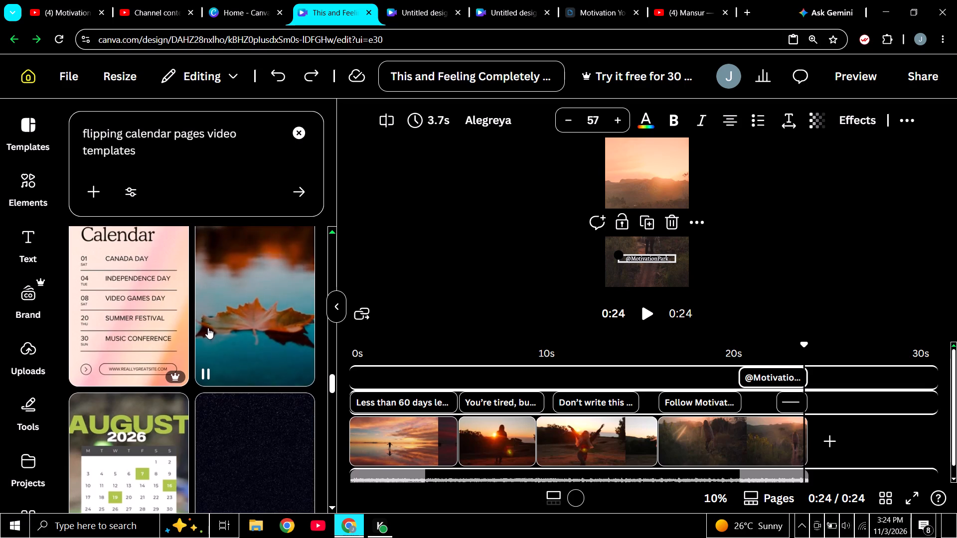
pyautogui.scroll(-4, 208, 328)
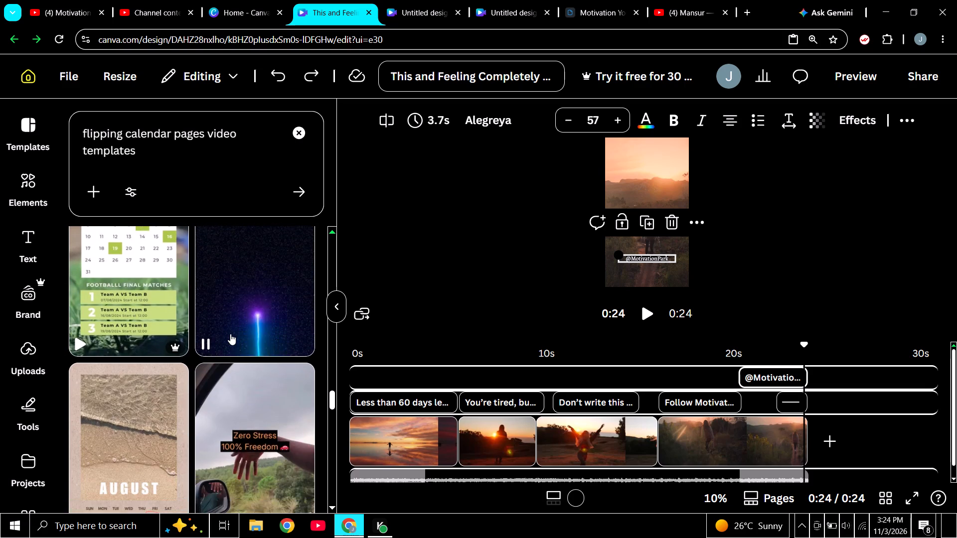
pyautogui.scroll(-2, 230, 334)
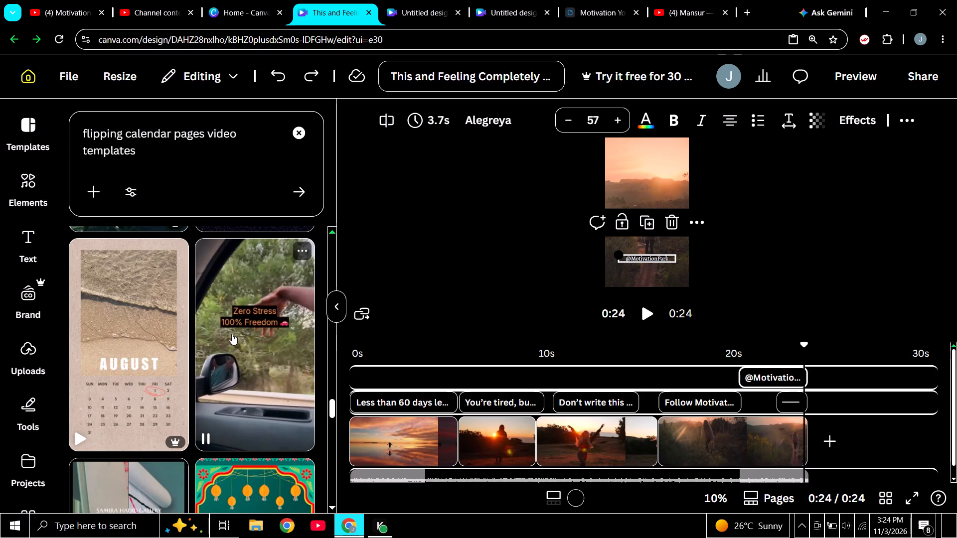
pyautogui.scroll(-4, 232, 334)
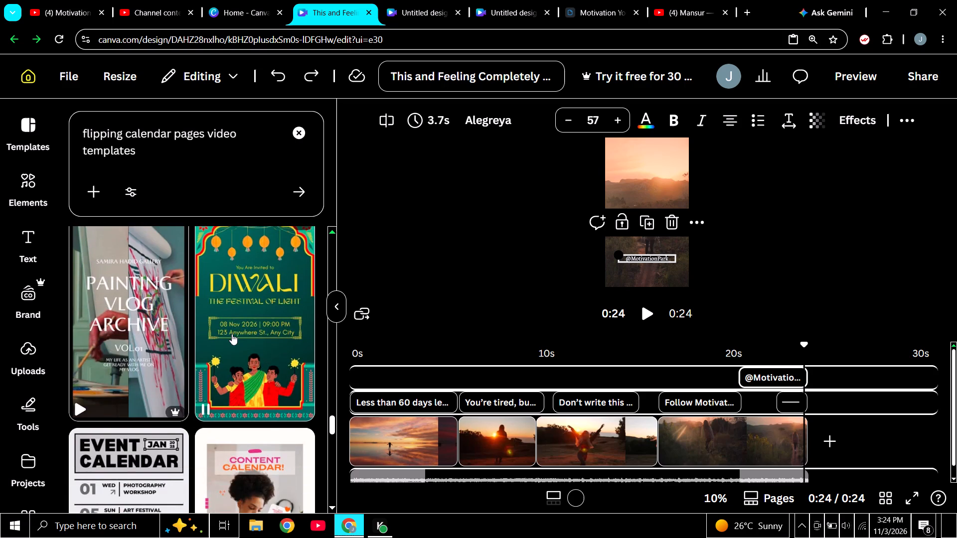
pyautogui.scroll(-3, 232, 334)
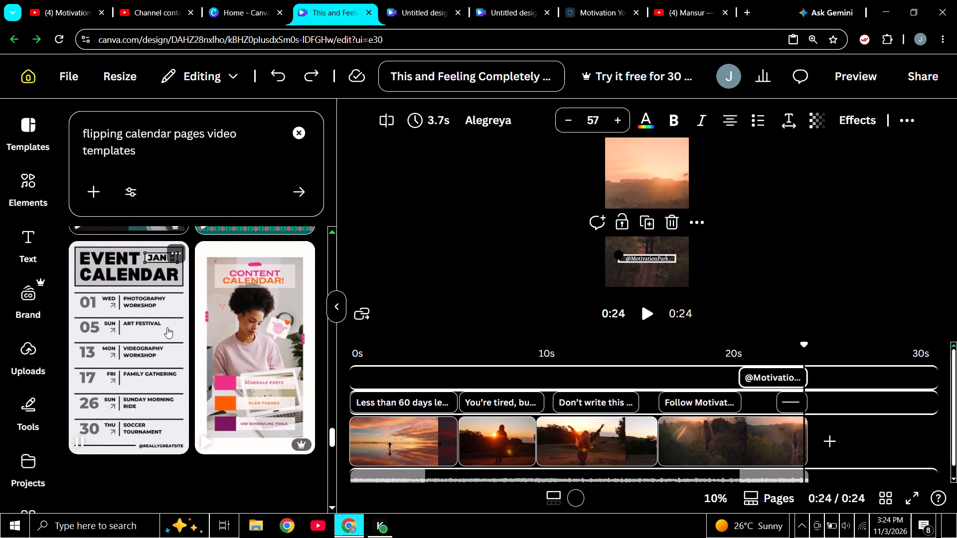
pyautogui.scroll(-4, 264, 316)
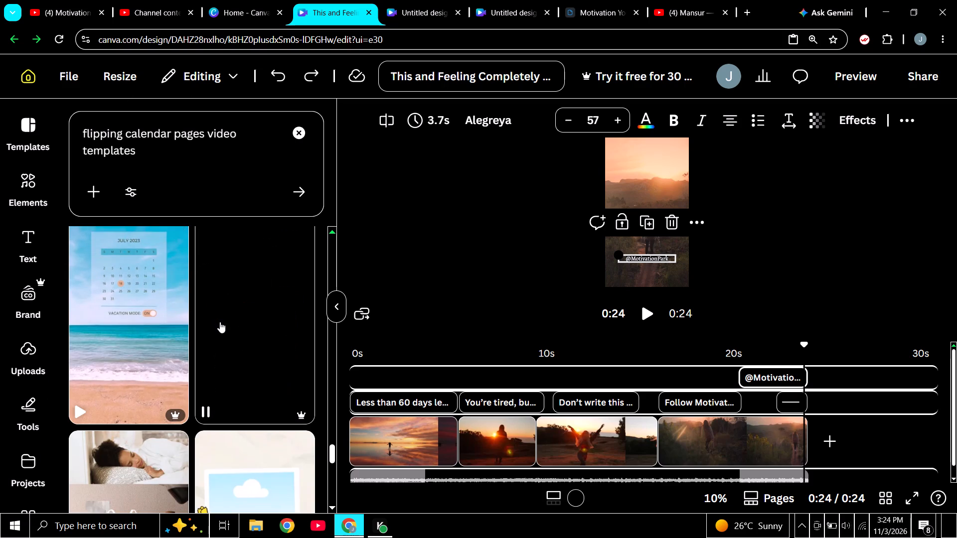
pyautogui.scroll(-4, 131, 336)
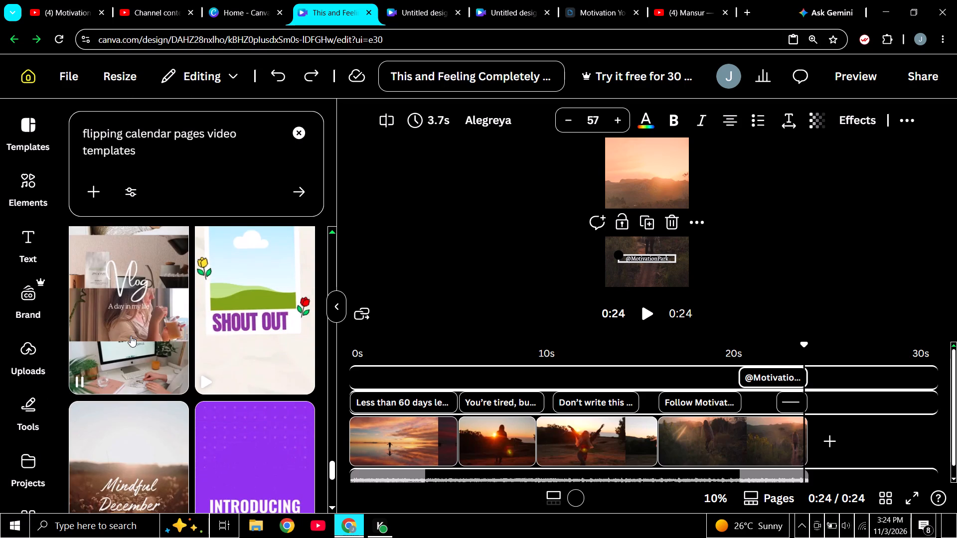
pyautogui.scroll(-3, 217, 380)
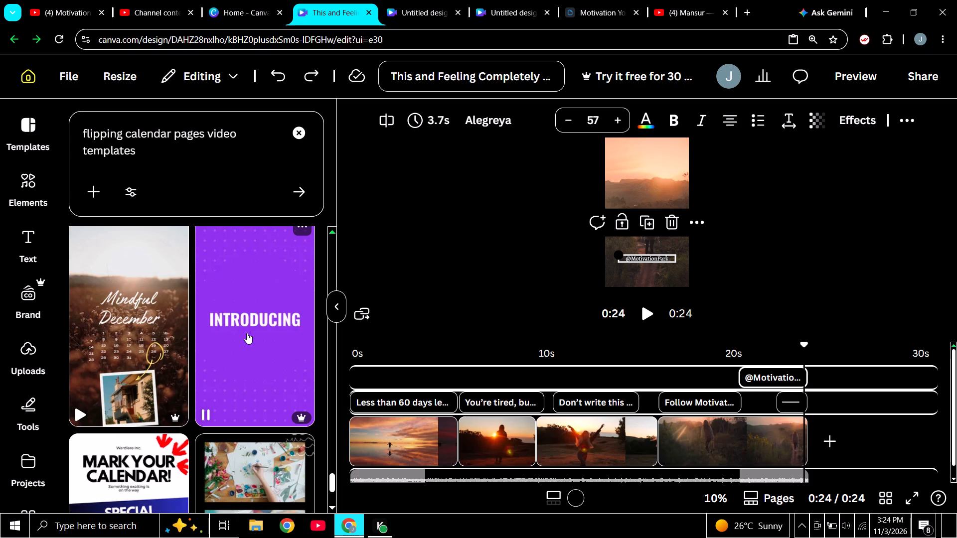
pyautogui.scroll(-1, 247, 333)
pyautogui.scroll(-4, 174, 334)
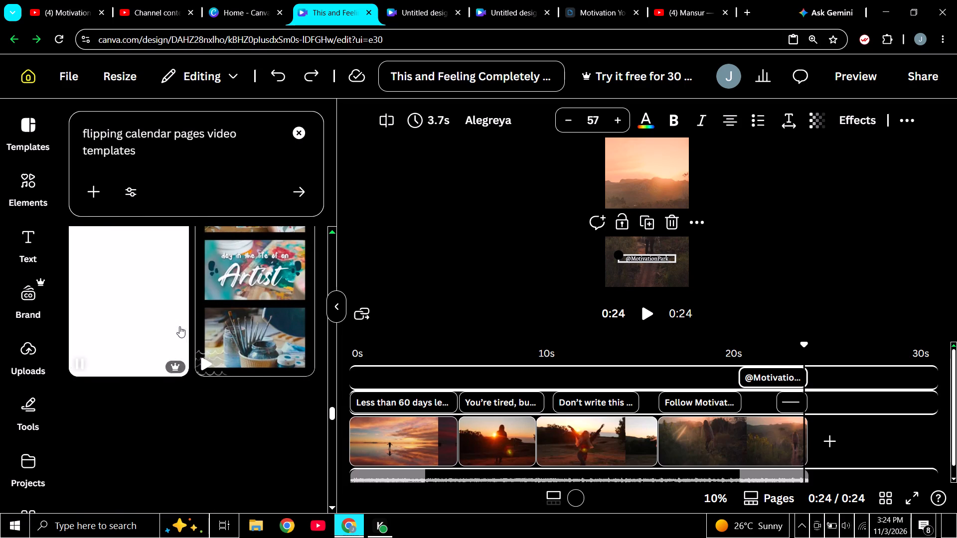
pyautogui.scroll(-3, 165, 316)
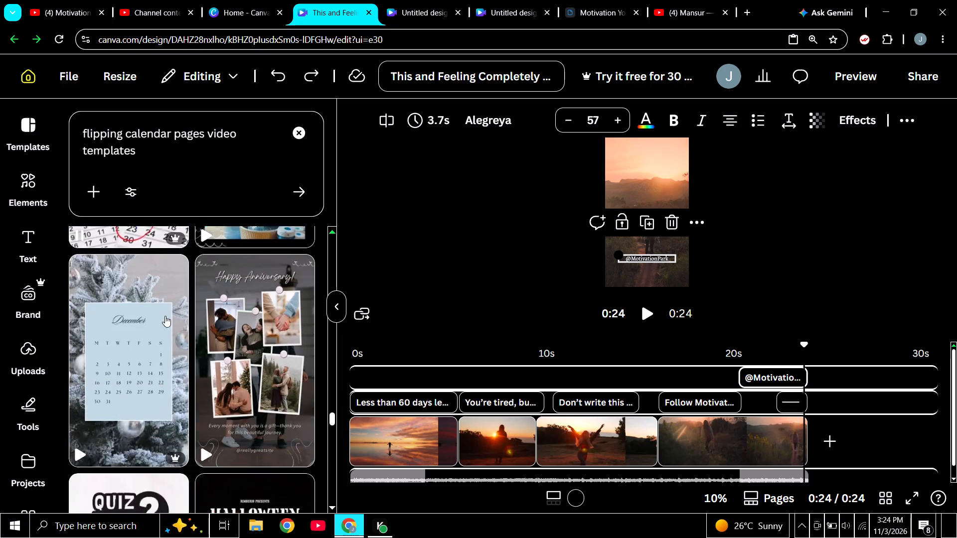
pyautogui.scroll(-3, 165, 316)
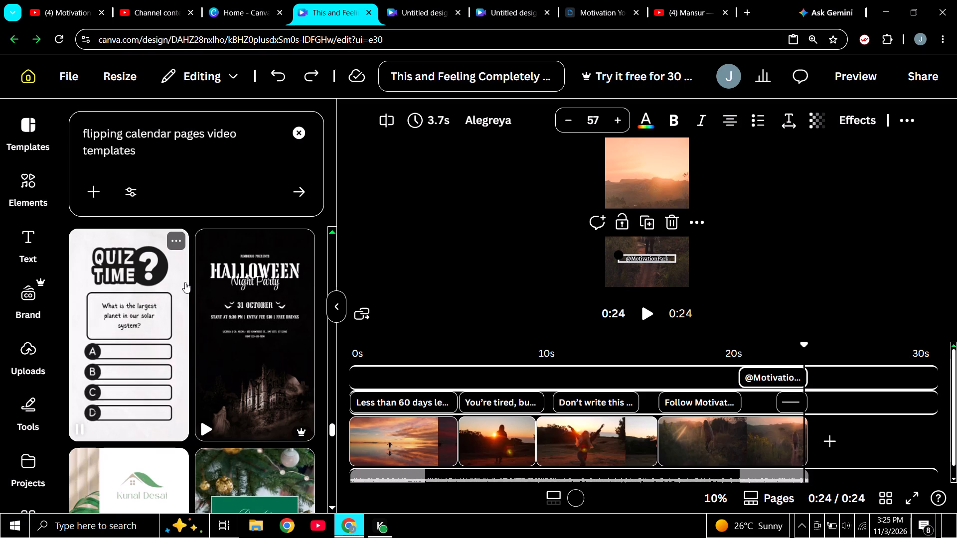
pyautogui.scroll(-6, 185, 282)
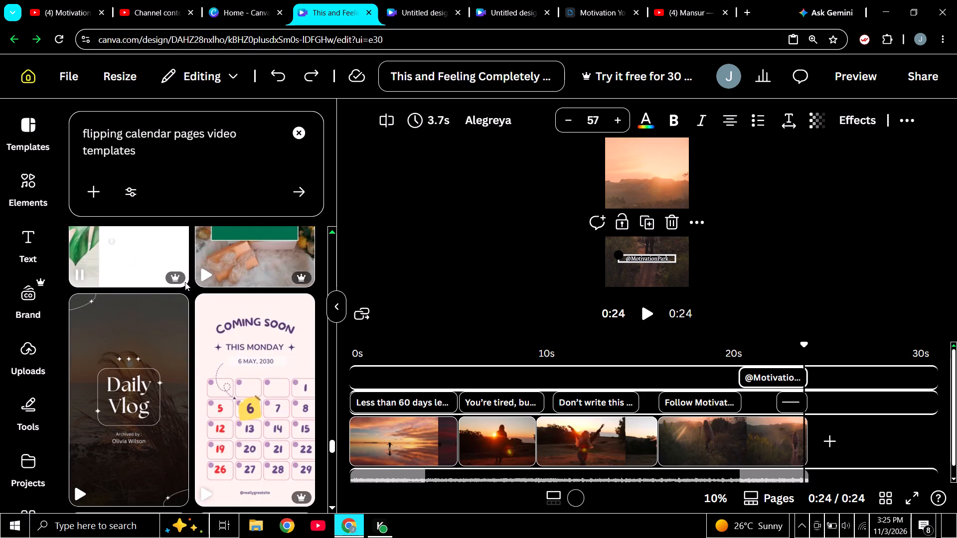
pyautogui.scroll(-3, 185, 282)
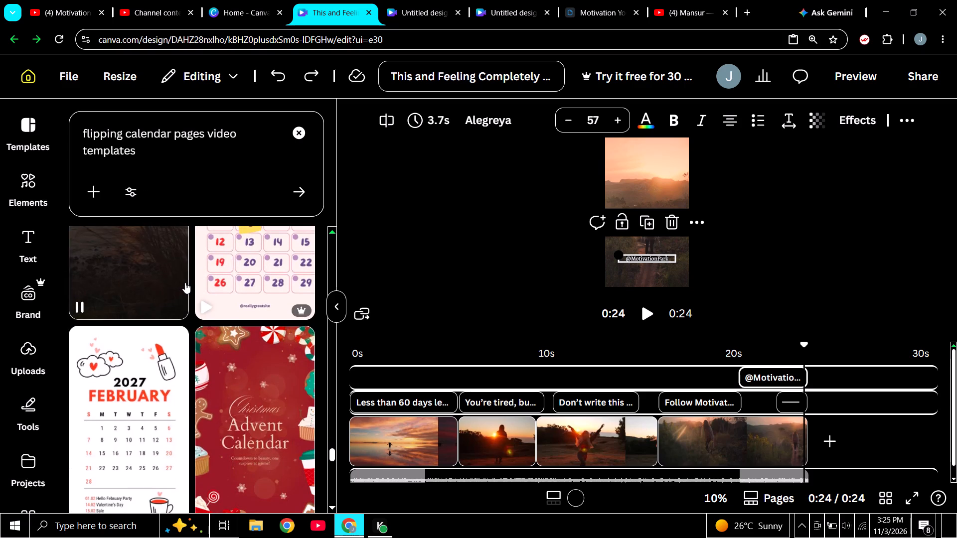
pyautogui.scroll(-2, 185, 282)
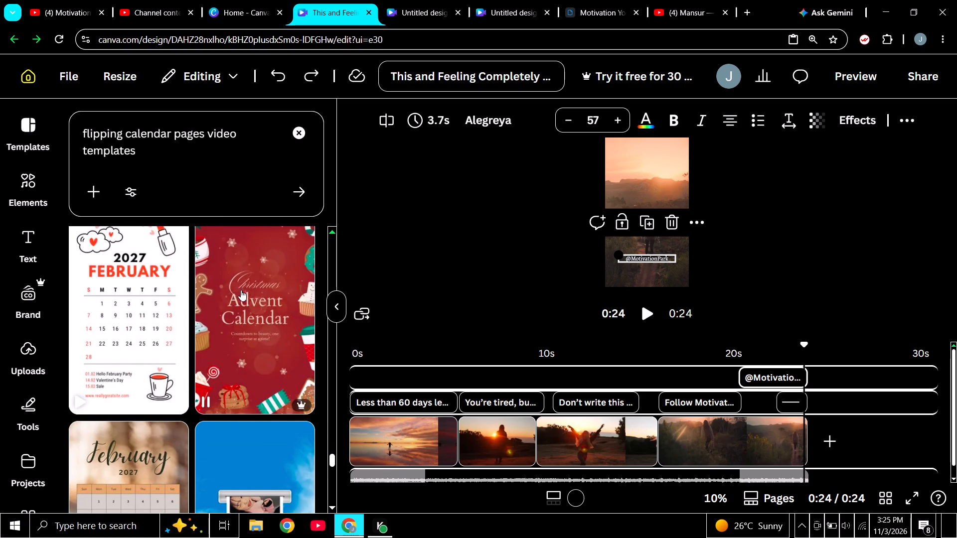
pyautogui.scroll(-1, 190, 293)
pyautogui.scroll(2, 159, 293)
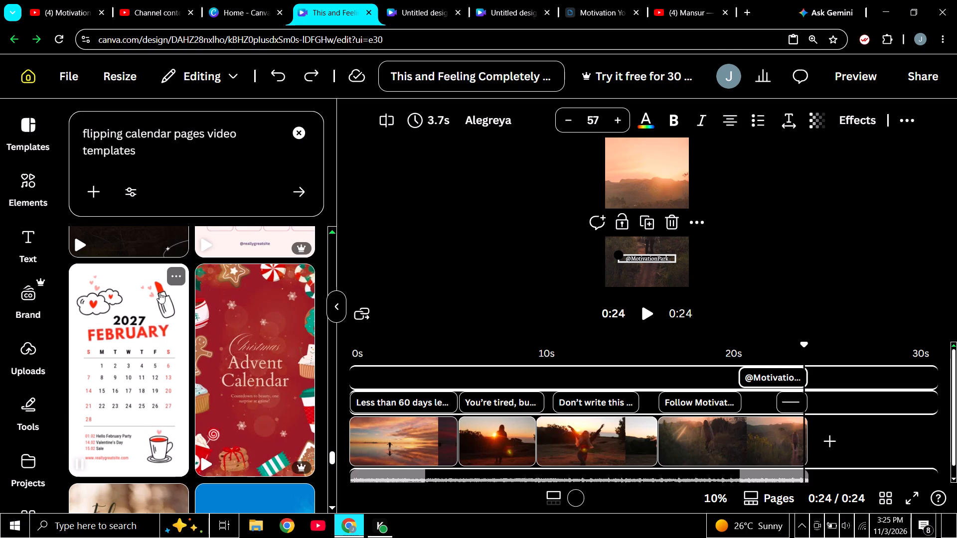
pyautogui.scroll(-4, 159, 292)
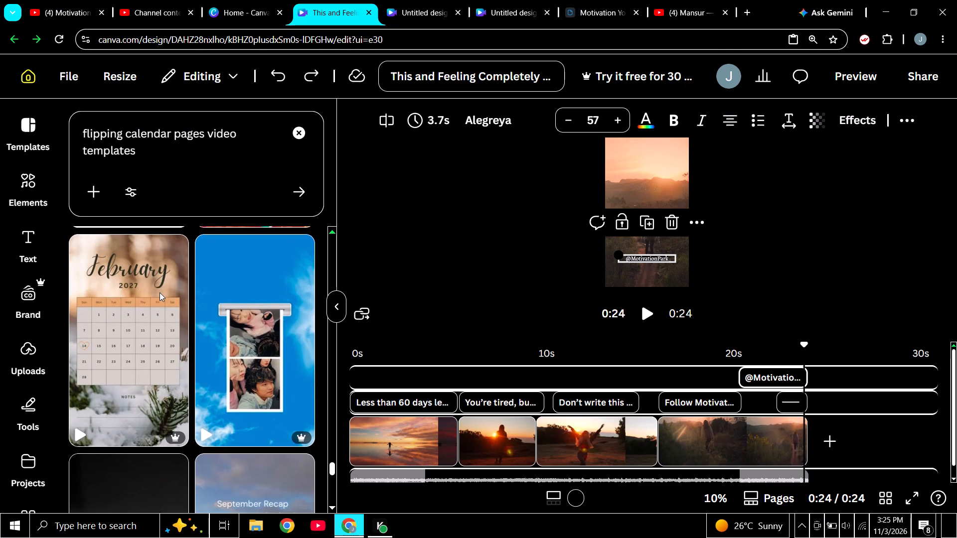
pyautogui.scroll(-5, 159, 292)
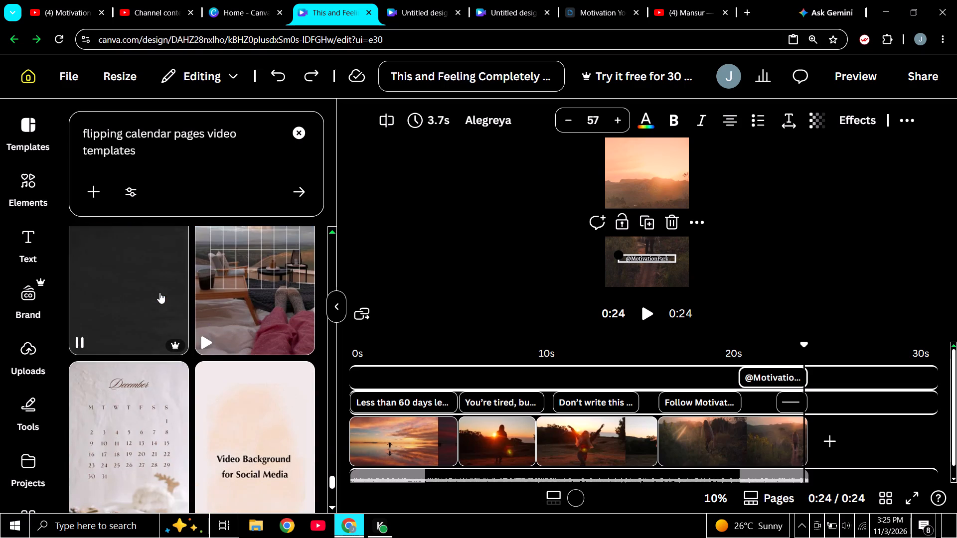
pyautogui.scroll(-6, 191, 299)
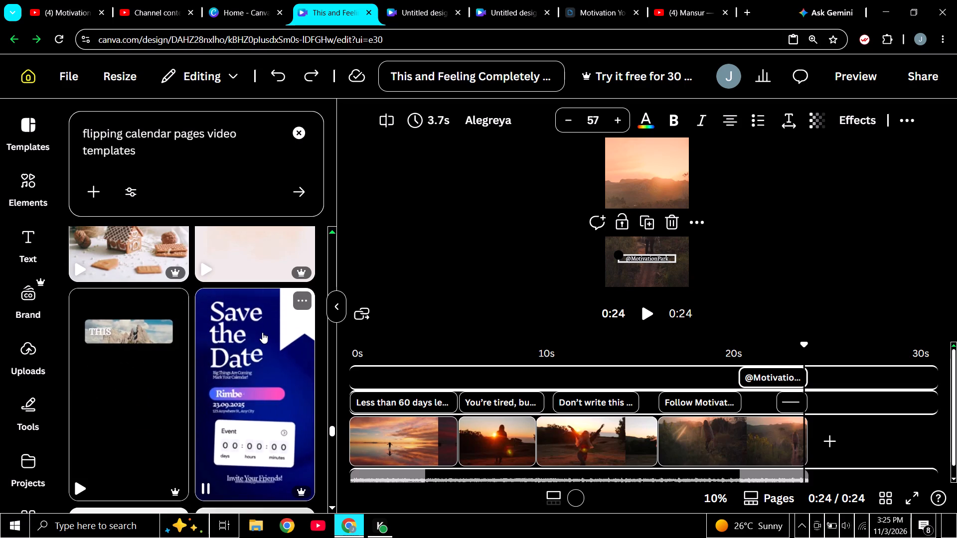
pyautogui.scroll(-2, 262, 332)
pyautogui.scroll(-2, 197, 317)
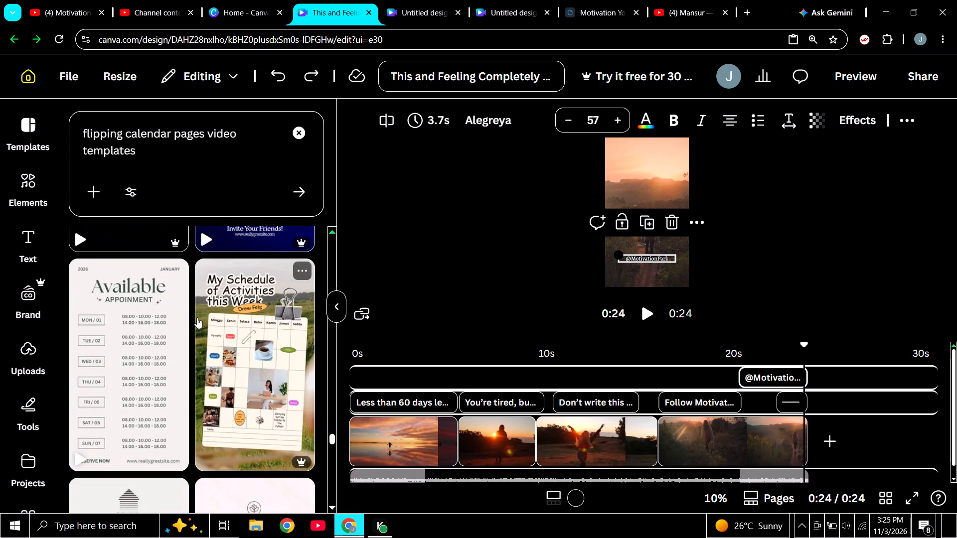
pyautogui.scroll(-4, 197, 317)
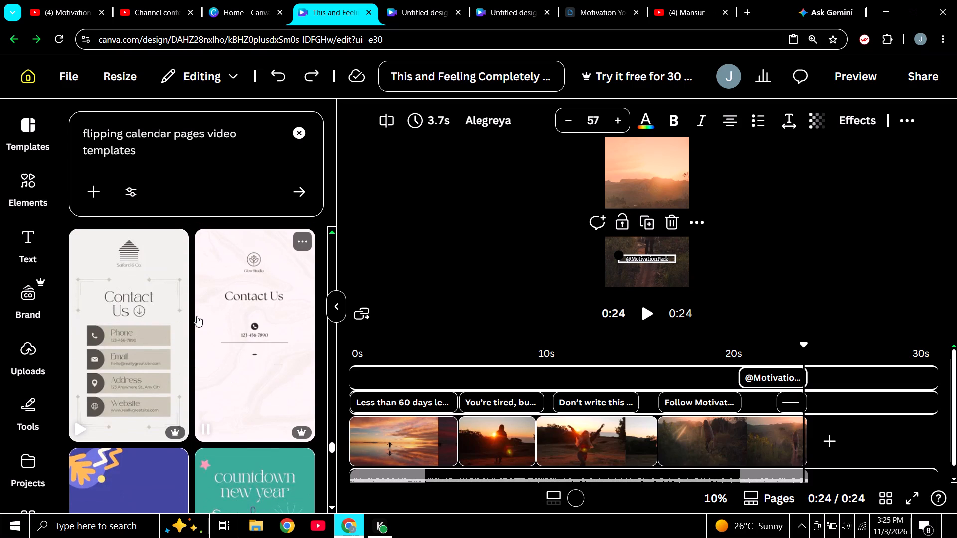
pyautogui.scroll(-3, 197, 316)
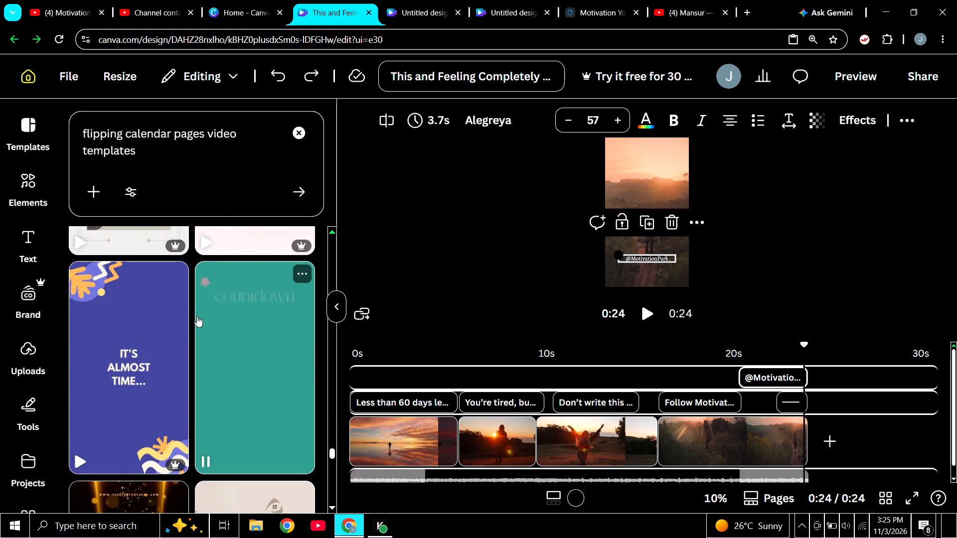
pyautogui.scroll(-3, 197, 316)
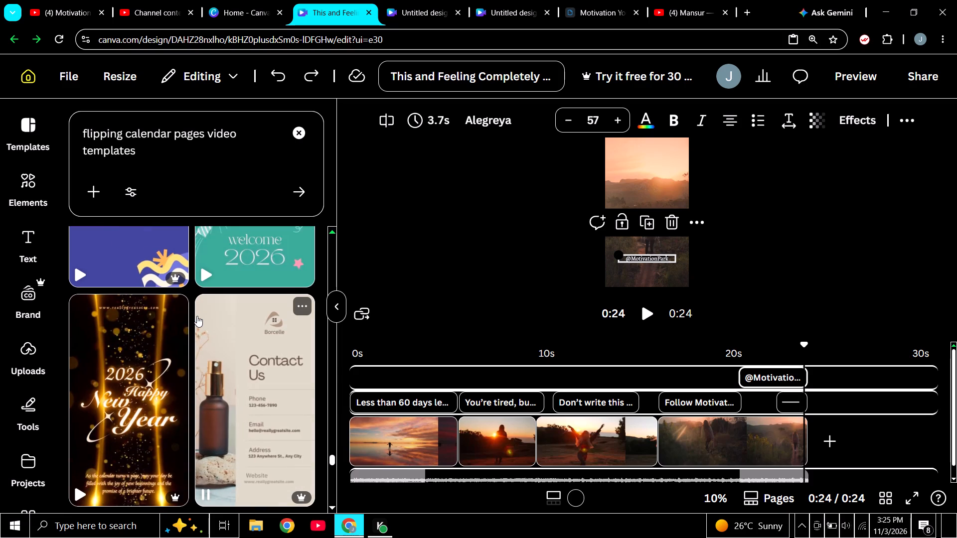
pyautogui.scroll(-5, 197, 316)
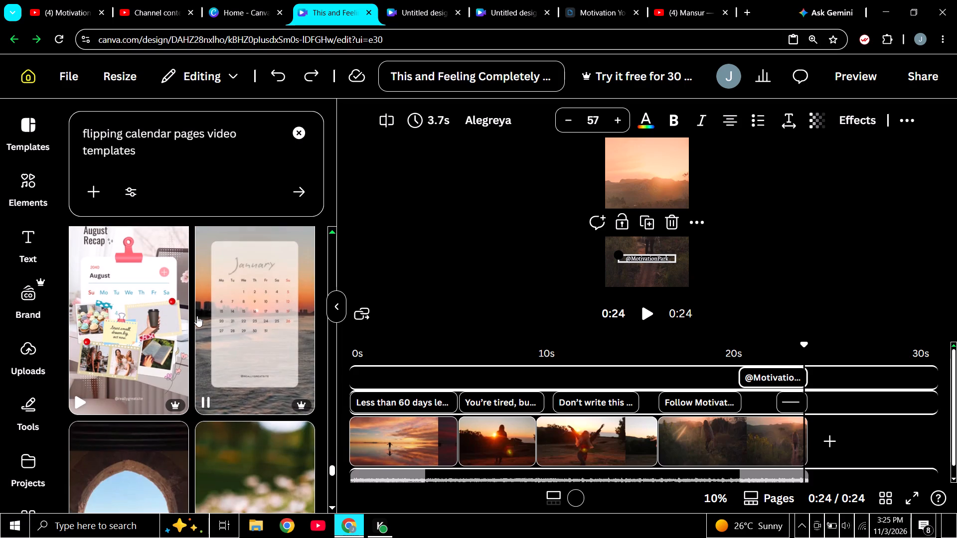
pyautogui.scroll(-6, 197, 316)
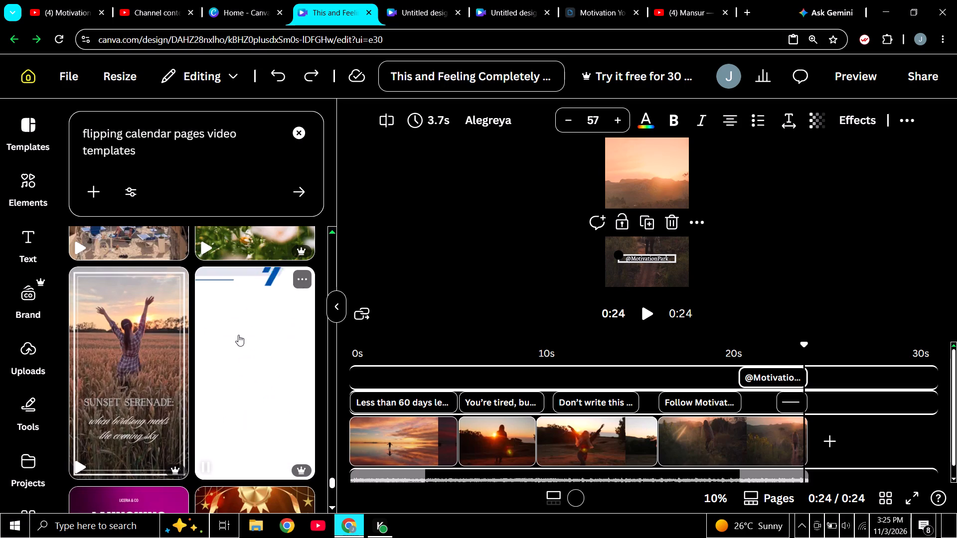
pyautogui.scroll(-3, 238, 335)
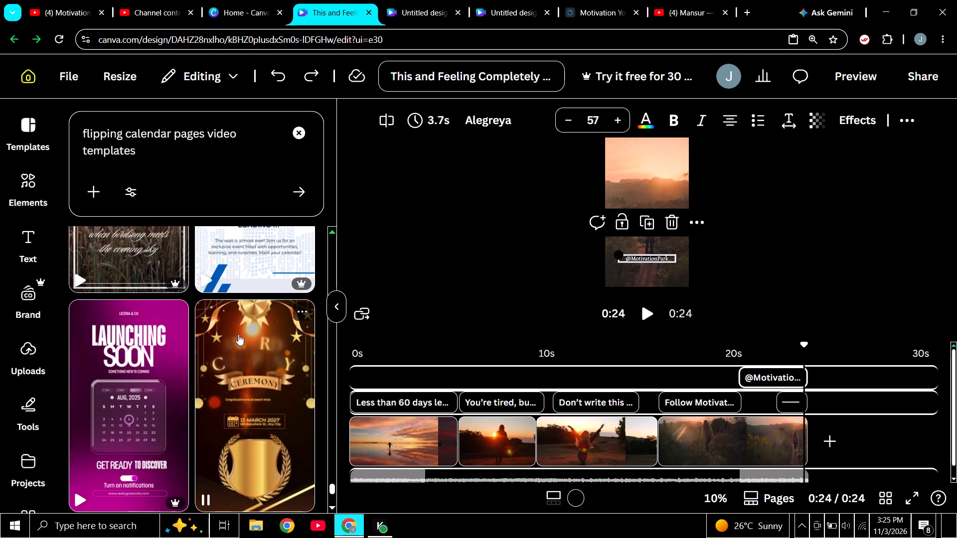
pyautogui.scroll(2, 238, 334)
# Refine the template search to "flipping calendar pages video templates free".
pyautogui.click(163, 143)
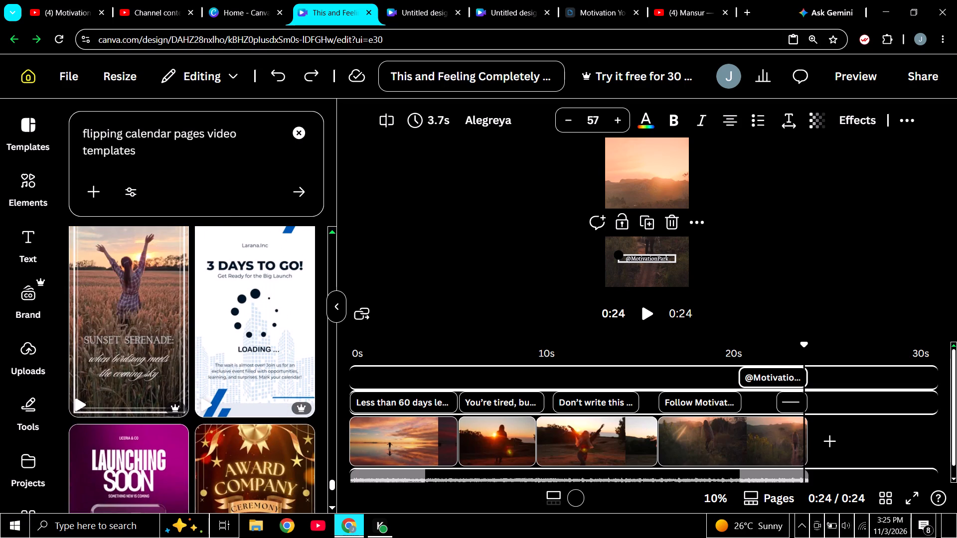
pyautogui.press('space')
pyautogui.write('free')
pyautogui.press('Return')
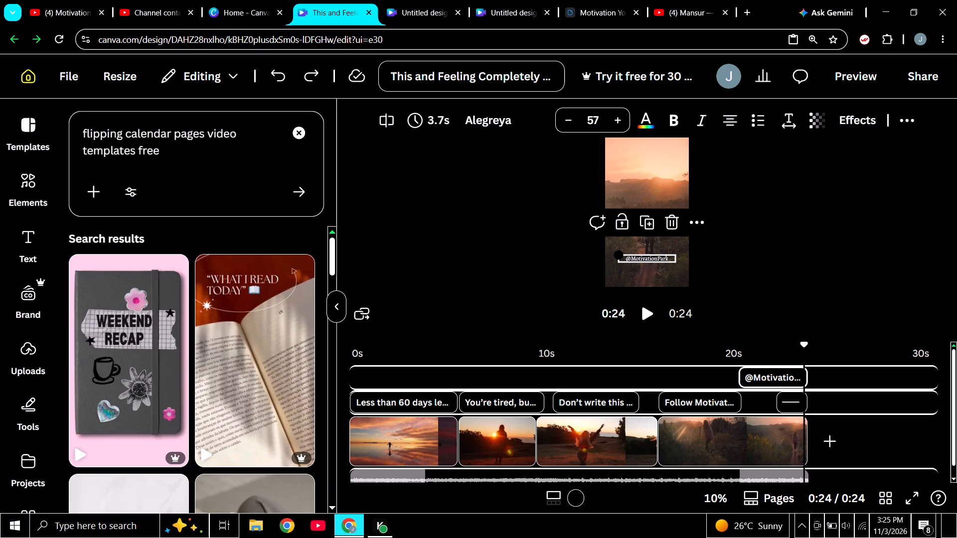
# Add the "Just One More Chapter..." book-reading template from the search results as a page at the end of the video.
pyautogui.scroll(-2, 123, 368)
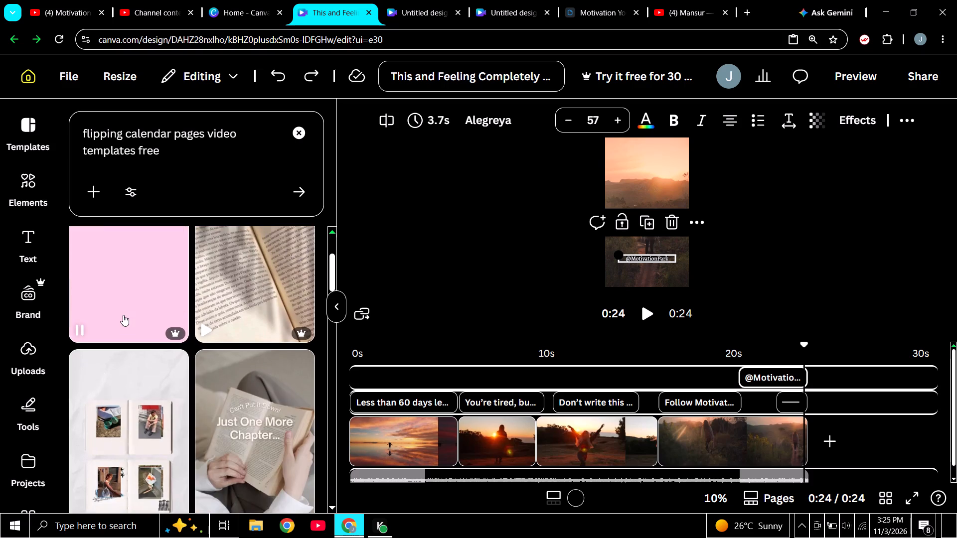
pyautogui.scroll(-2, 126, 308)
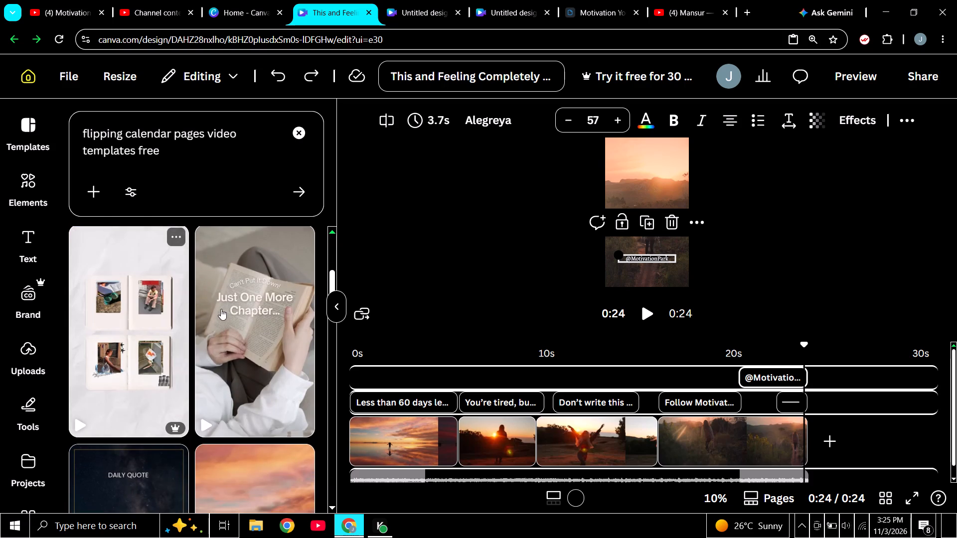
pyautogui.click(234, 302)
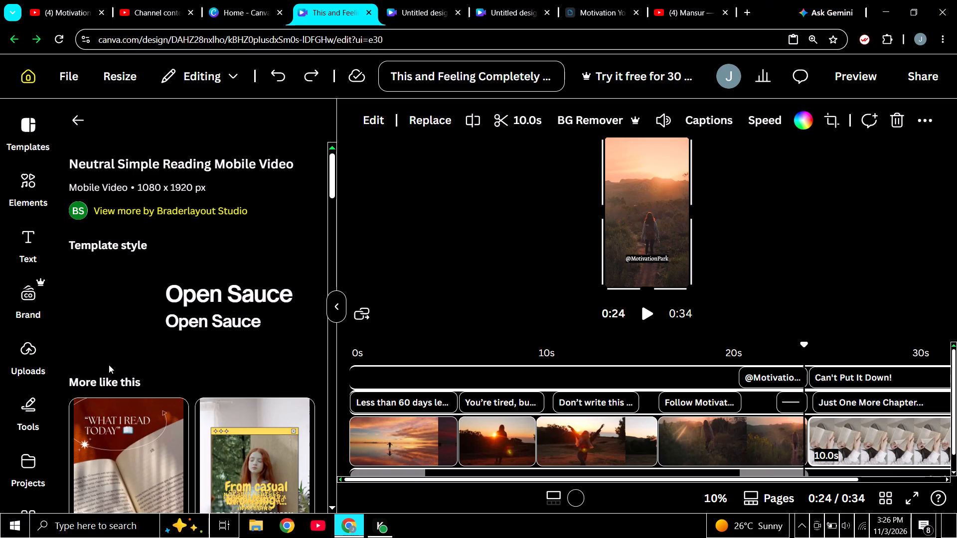
# Browse the templates similar to the Neutral Simple Reading Mobile Video.
pyautogui.scroll(-3, 150, 439)
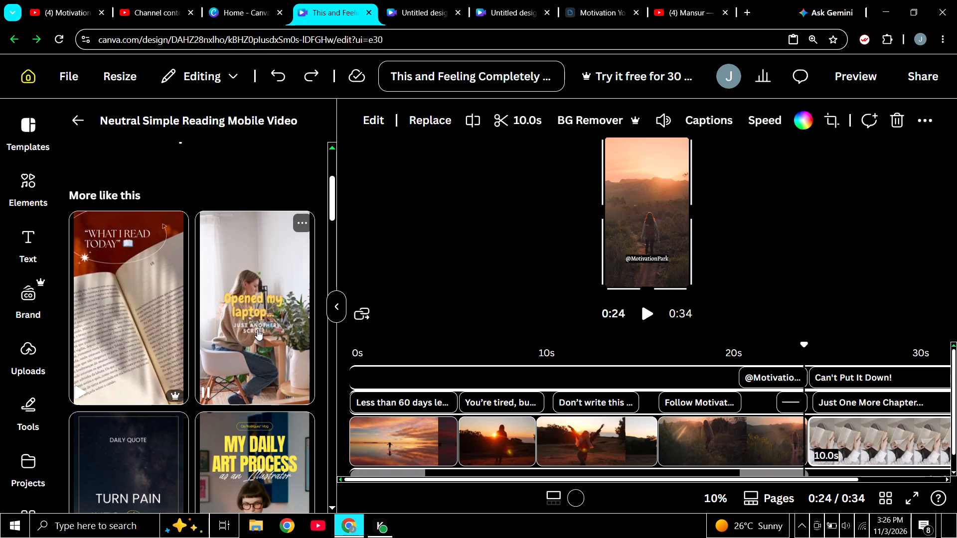
pyautogui.scroll(-3, 257, 329)
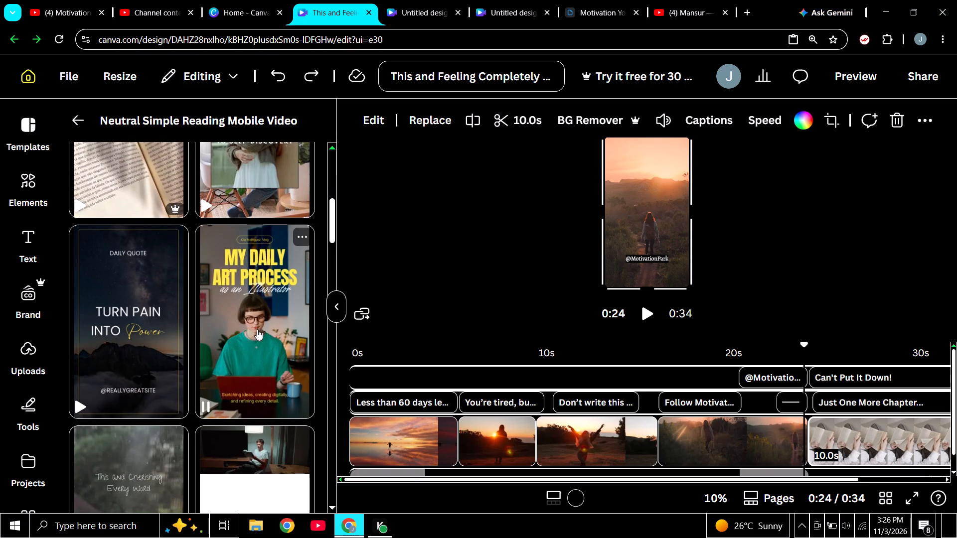
pyautogui.scroll(-1, 257, 329)
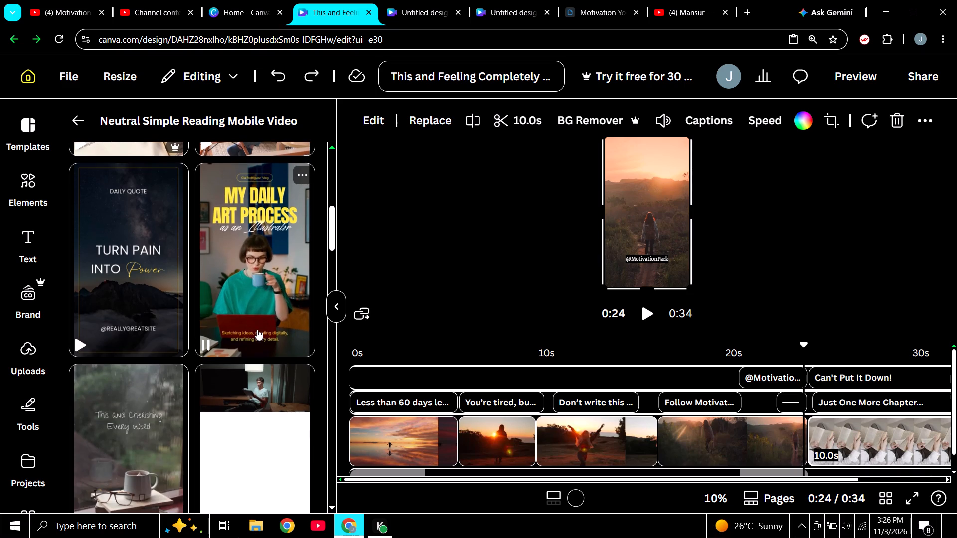
pyautogui.scroll(-1, 158, 403)
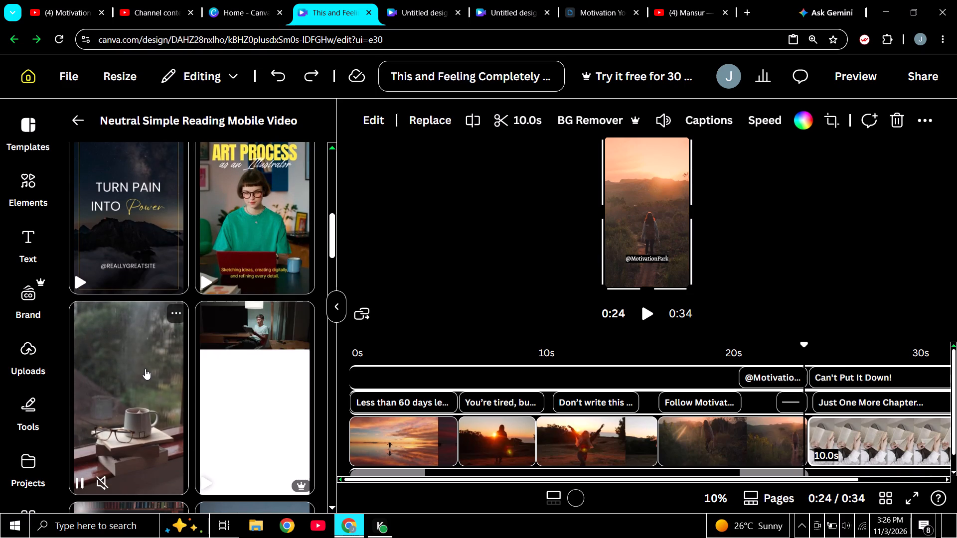
pyautogui.scroll(-2, 145, 368)
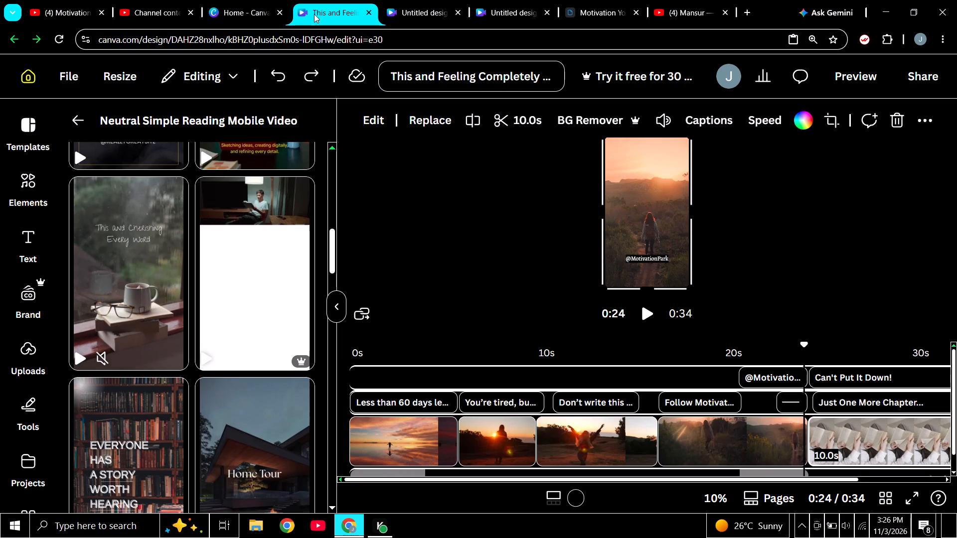
# Rename the design as "Motivation Park: The Countdown #1/7".
pyautogui.click(499, 77)
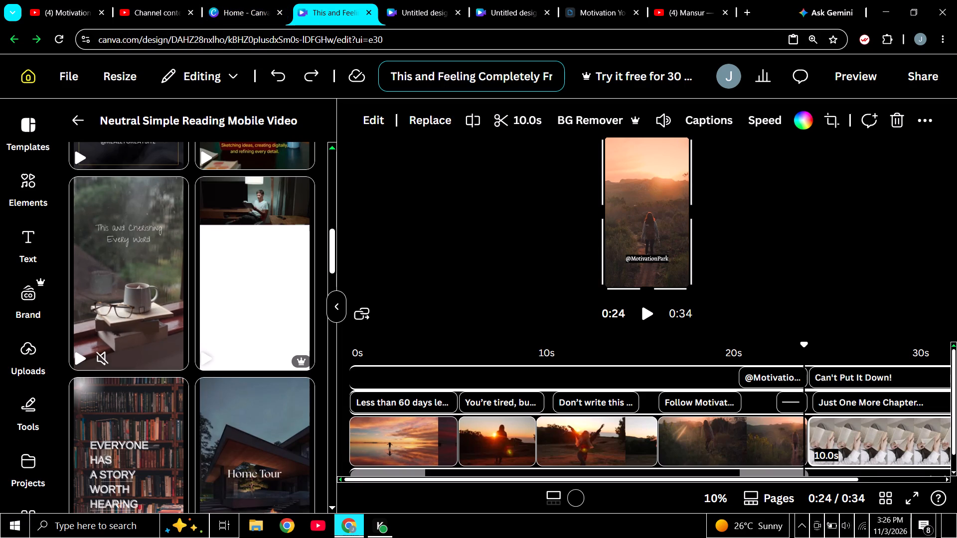
pyautogui.moveTo(393, 78); pyautogui.dragTo(557, 78)
pyautogui.press('BackSpace')
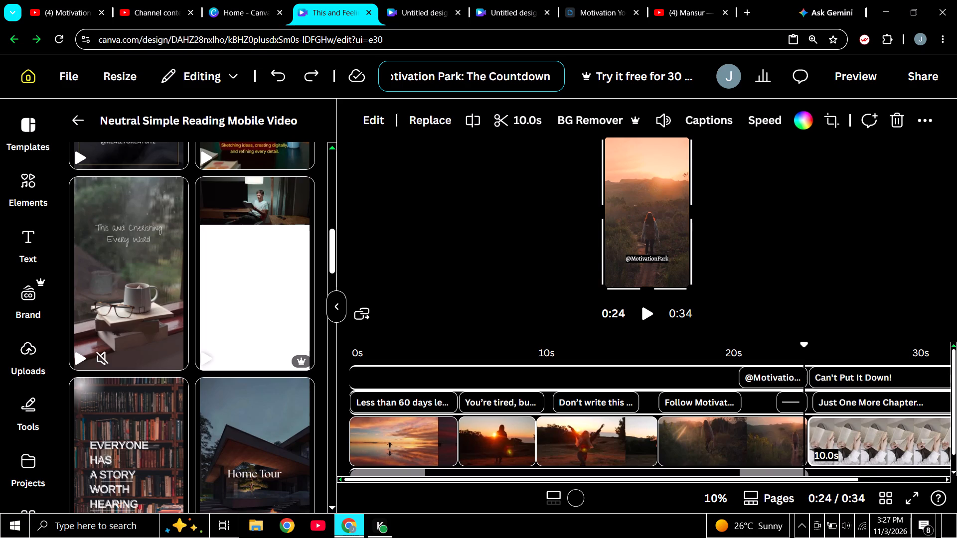
pyautogui.hotkey('shift', '#')
pyautogui.press('1')
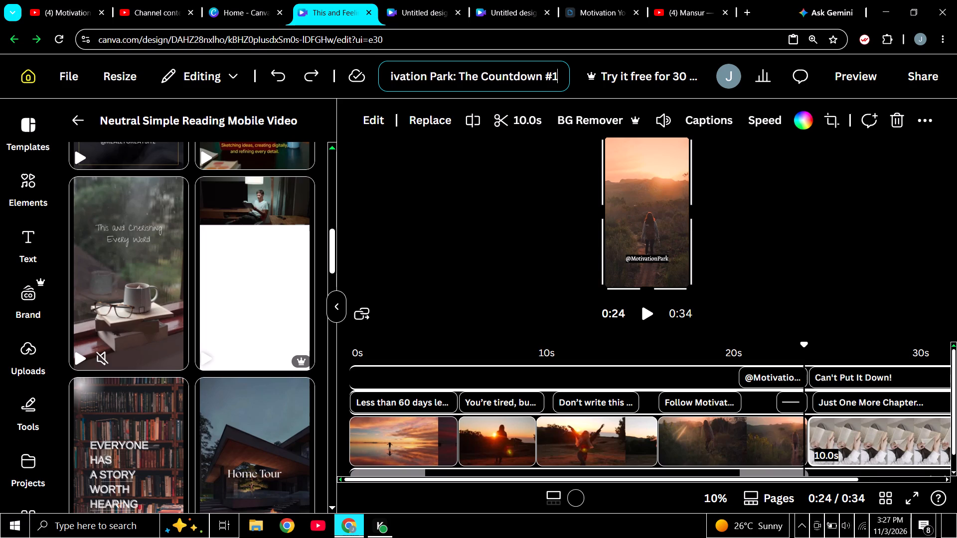
pyautogui.press('/')
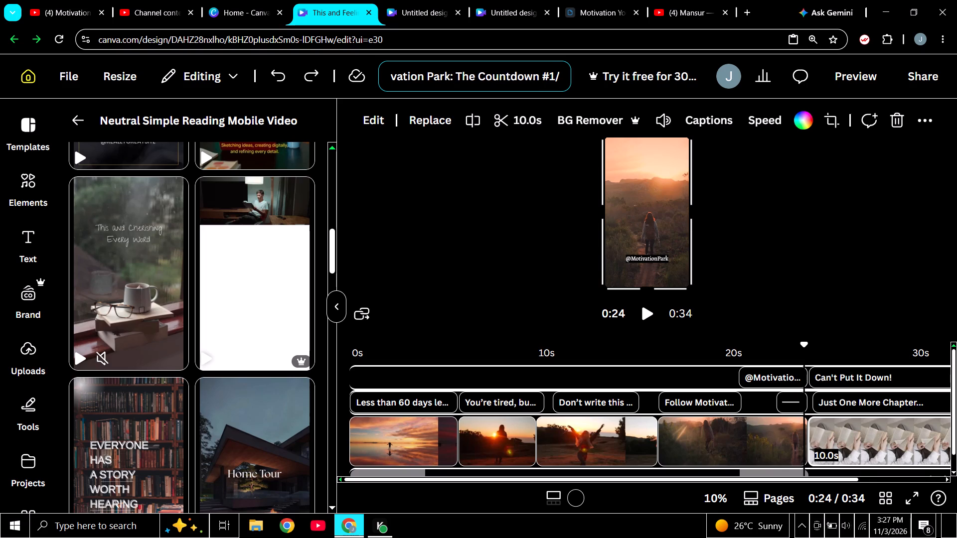
pyautogui.press('7')
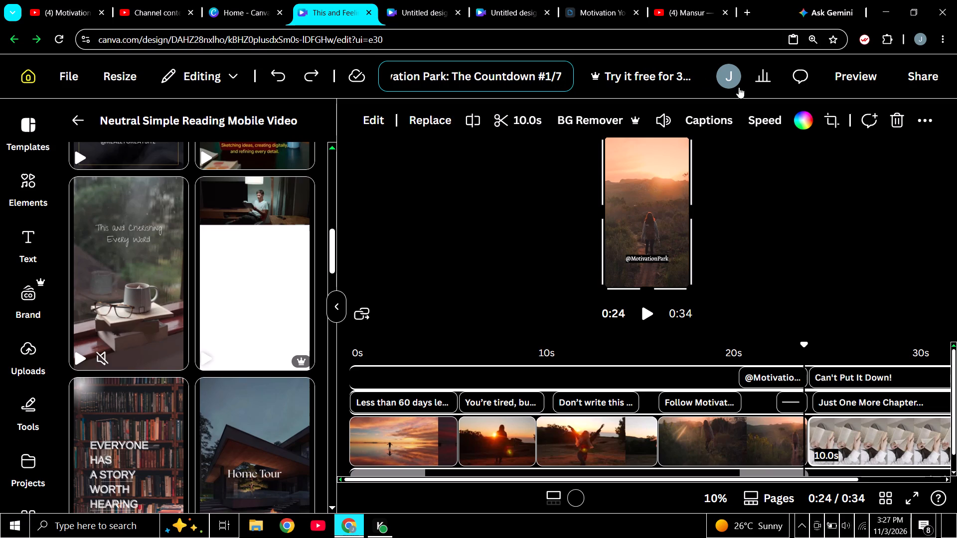
pyautogui.click(929, 74)
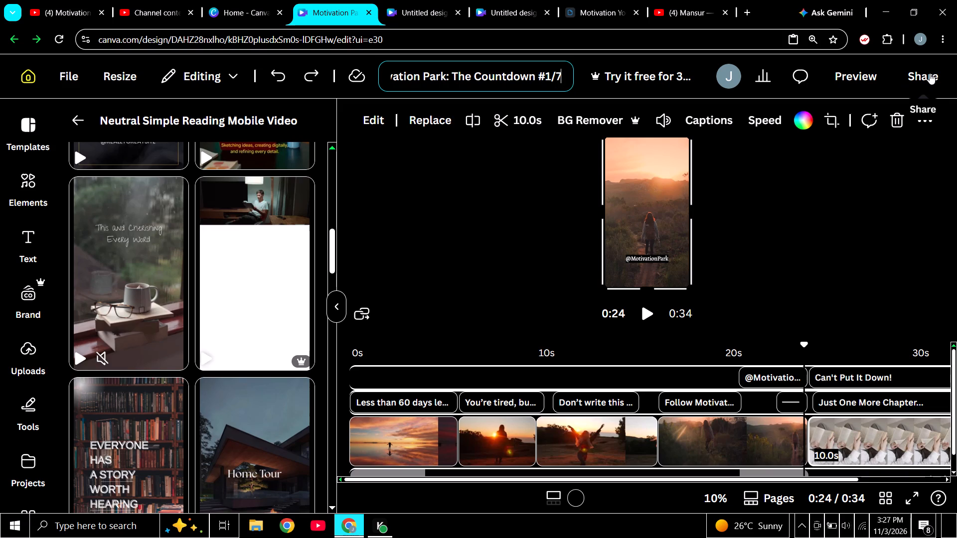
pyautogui.click(545, 207)
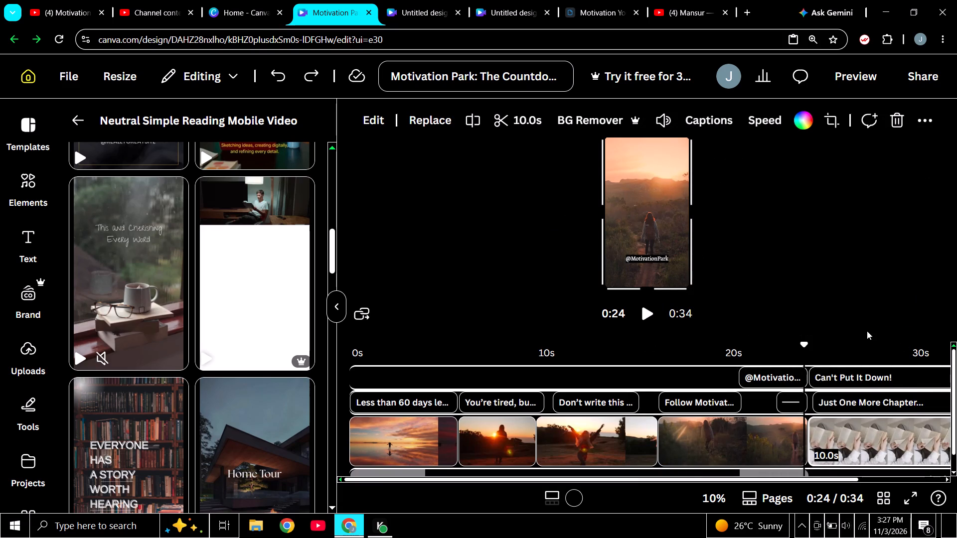
# Play back the end of the video, including the added book-reading page, to check how it looks and sounds.
pyautogui.scroll(-2, 867, 327)
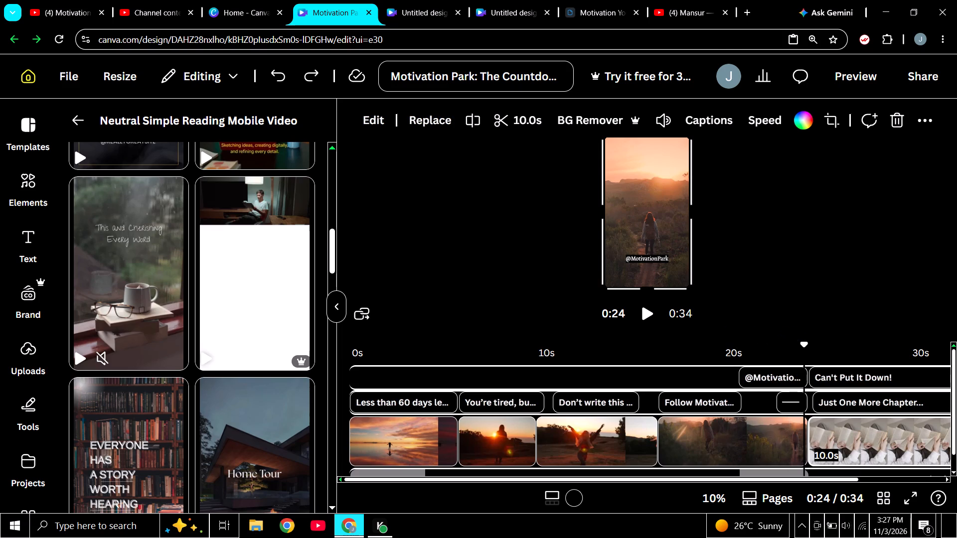
pyautogui.scroll(-3, 797, 369)
pyautogui.moveTo(804, 346); pyautogui.dragTo(790, 346)
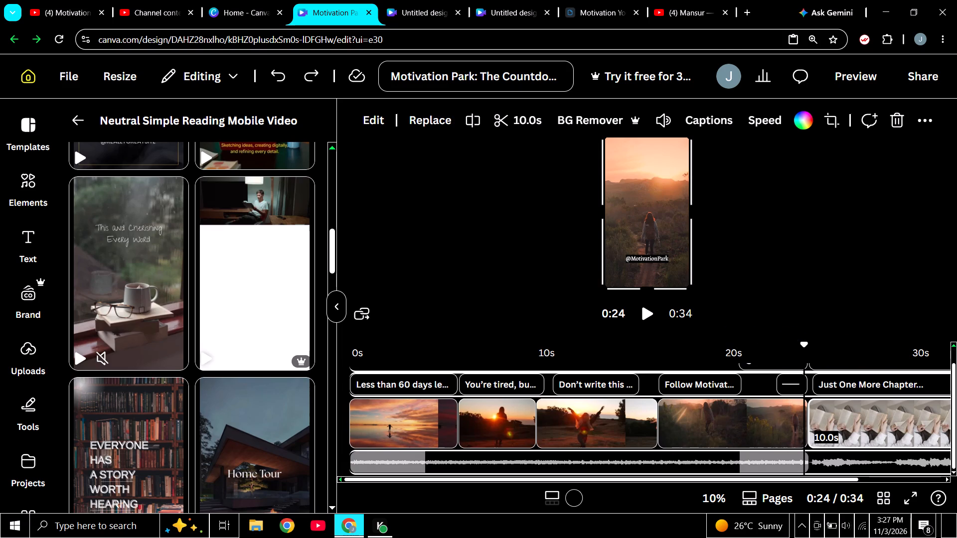
pyautogui.moveTo(790, 346); pyautogui.dragTo(775, 346)
pyautogui.click(648, 315)
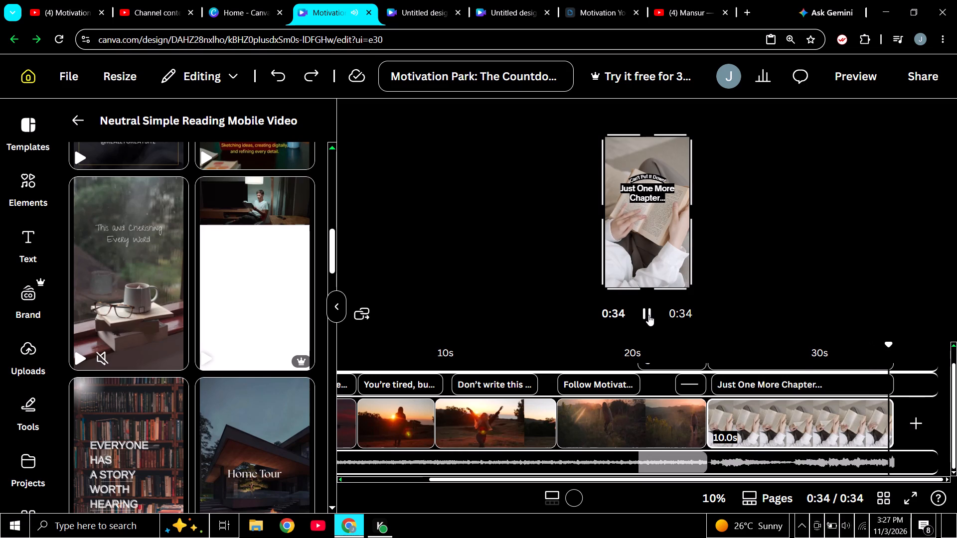
pyautogui.click(649, 314)
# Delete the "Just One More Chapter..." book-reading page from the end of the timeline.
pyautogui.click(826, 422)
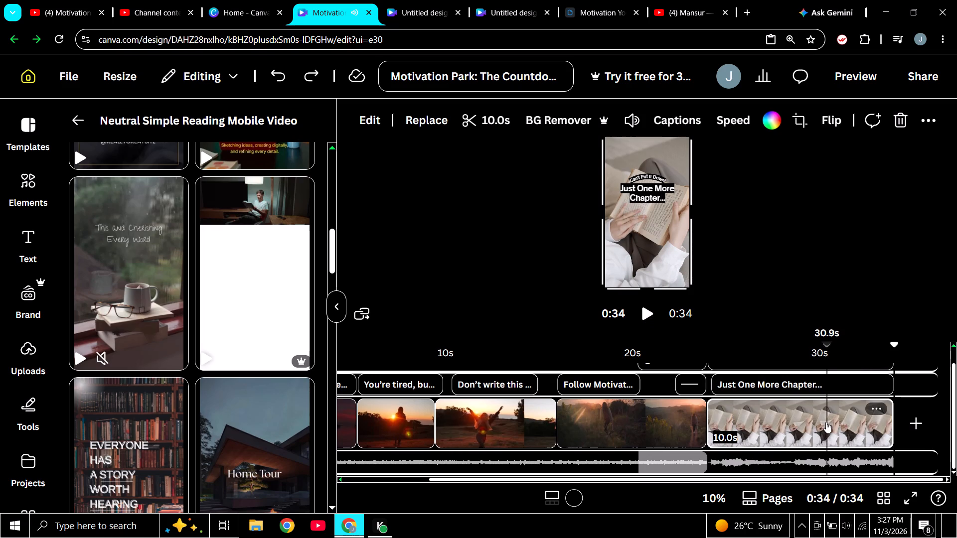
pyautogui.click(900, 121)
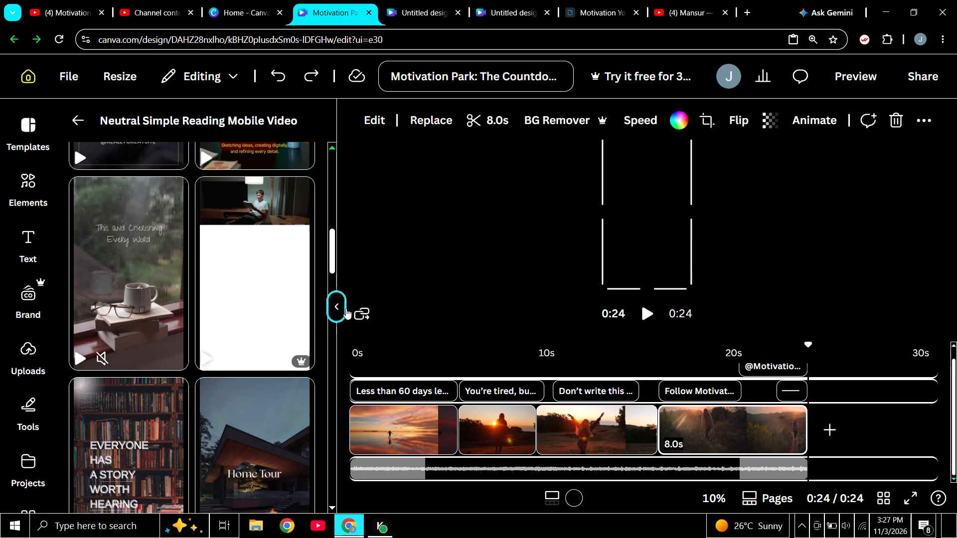
# Play the video from the start to review the opening clips and their captions.
pyautogui.click(643, 311)
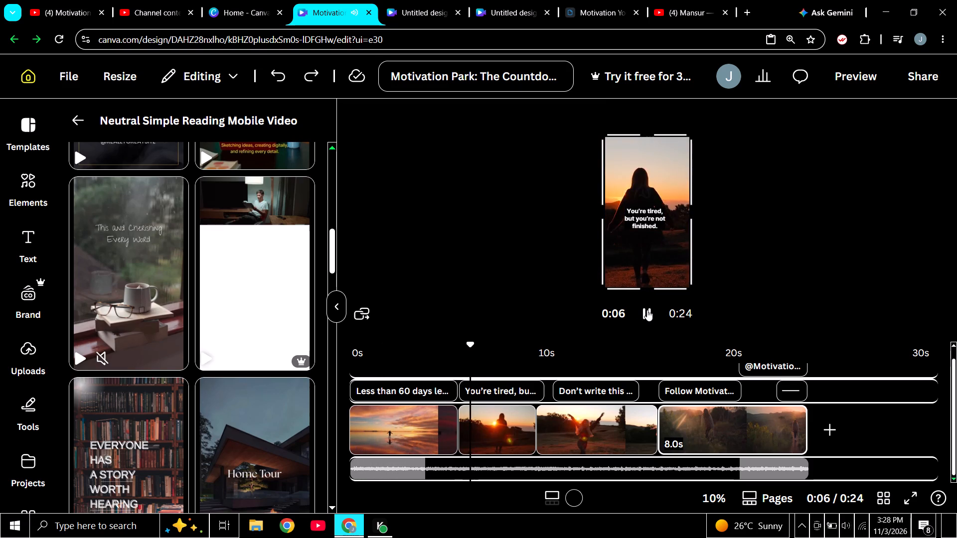
pyautogui.click(647, 309)
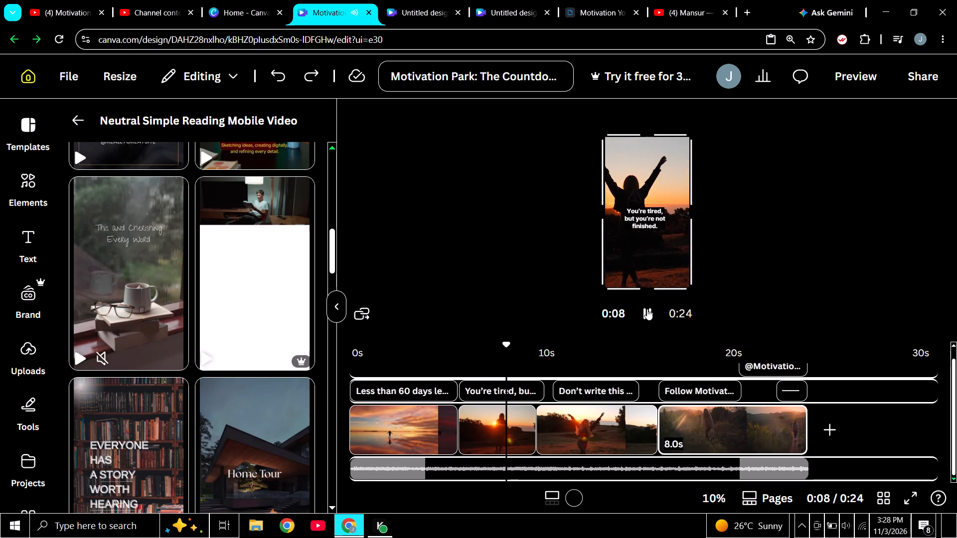
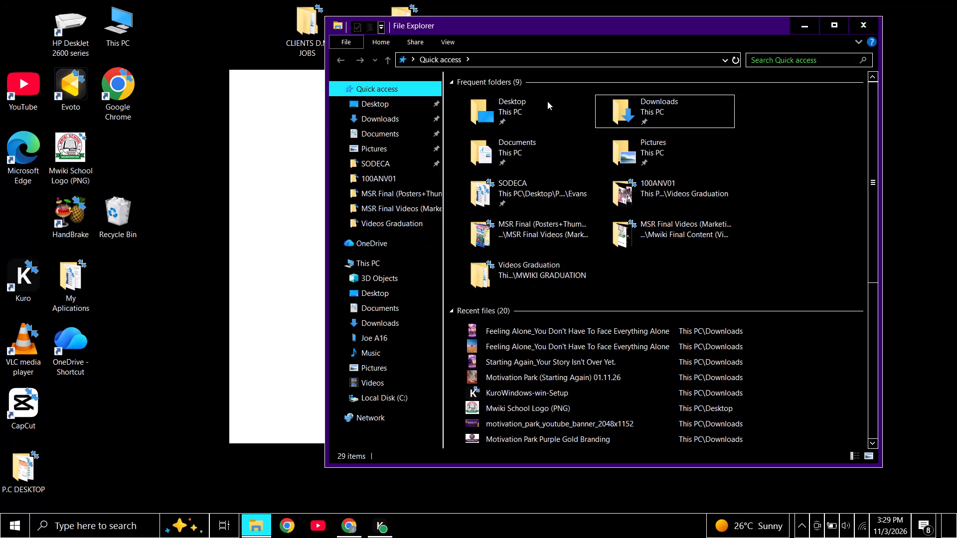
# View motivation_park_logo_minimal.png from the Downloads folder, and close it after checking the logo.
pyautogui.doubleClick(403, 121)
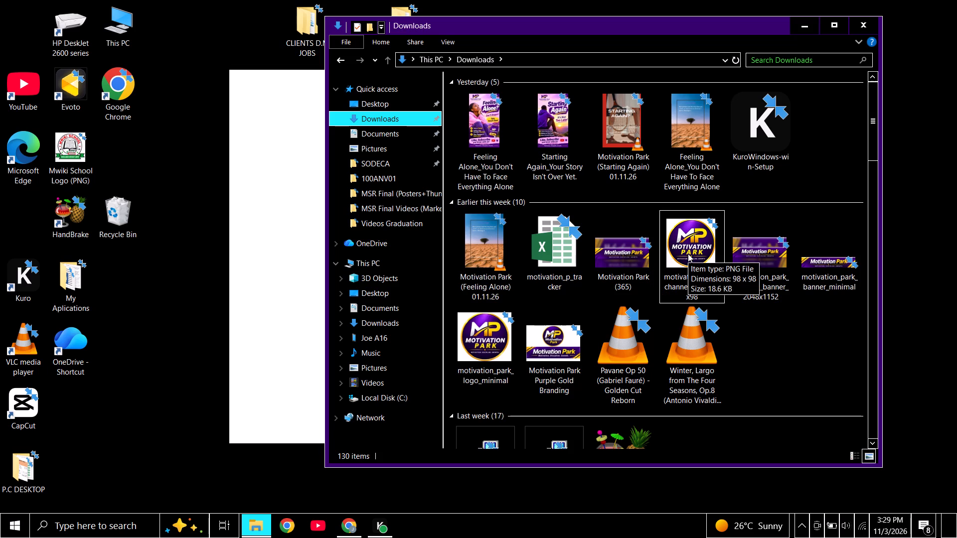
pyautogui.doubleClick(487, 344)
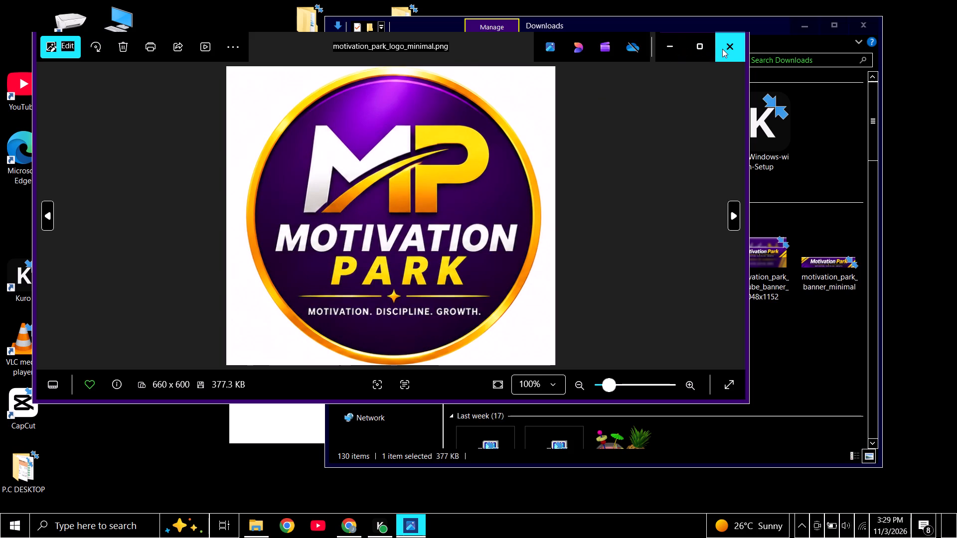
pyautogui.click(724, 49)
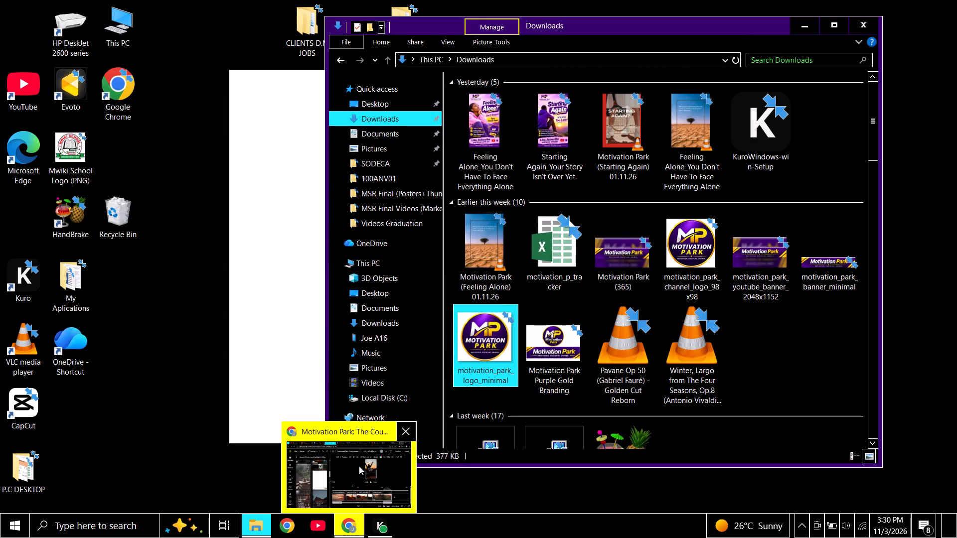
# Back in the Canva design, upload motivation_park_logo_minimal, Motivation Park Purple Gold Branding and Motivation Park (365) from Downloads to the image uploads.
pyautogui.click(359, 465)
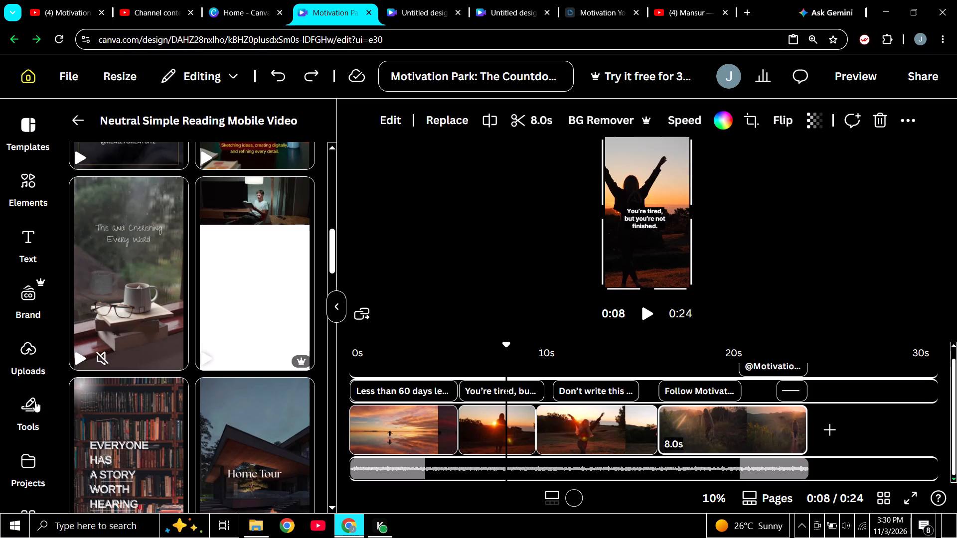
pyautogui.click(26, 350)
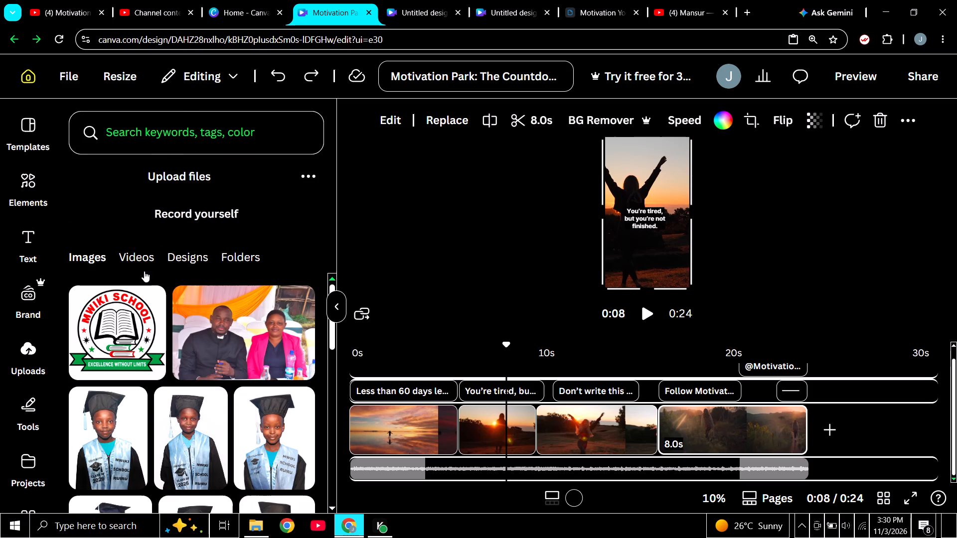
pyautogui.click(81, 258)
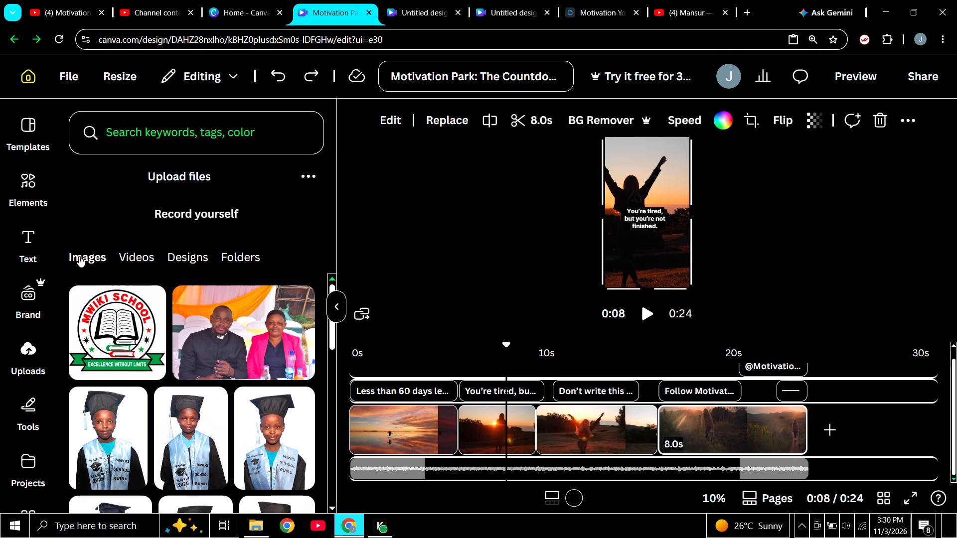
pyautogui.click(79, 256)
pyautogui.click(185, 178)
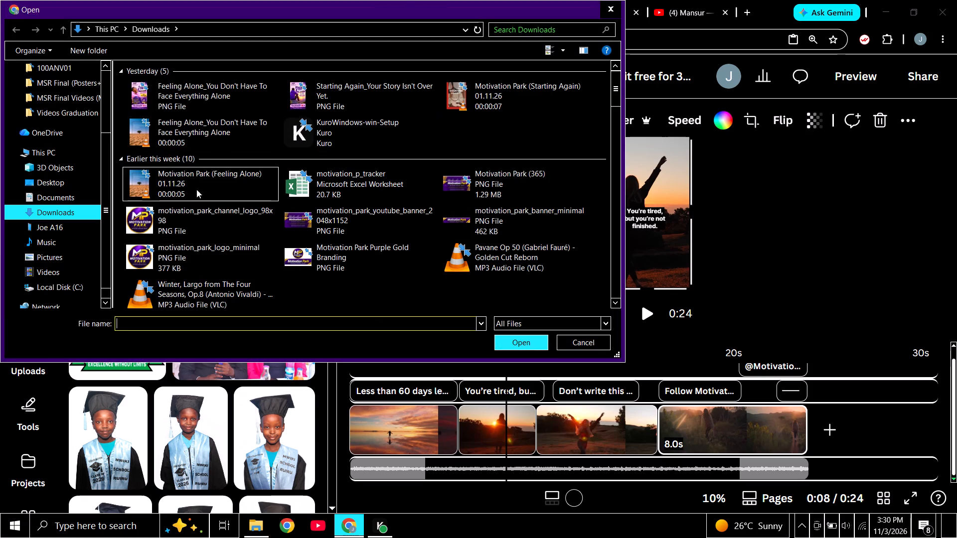
pyautogui.click(167, 261)
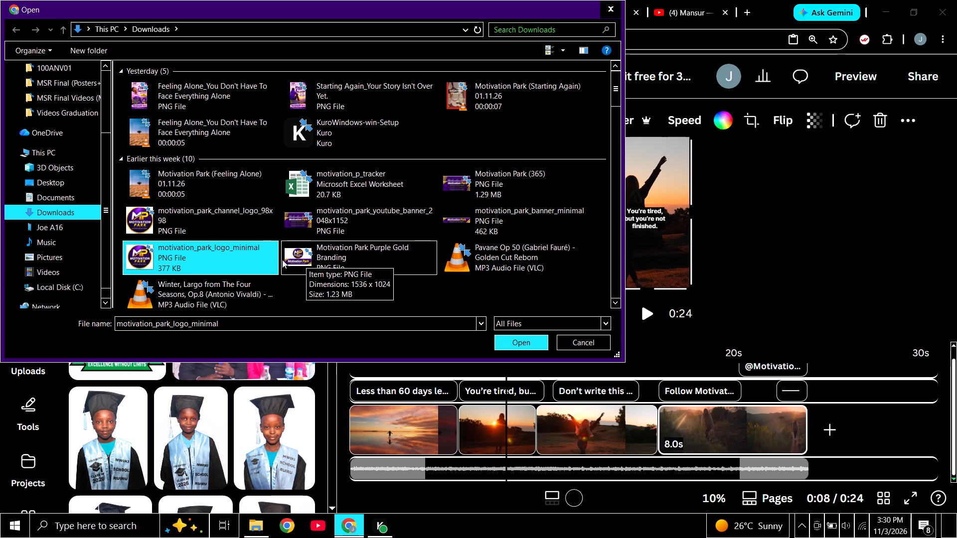
pyautogui.keyDown('ctrl'); pyautogui.click(311, 252); pyautogui.keyUp('ctrl')
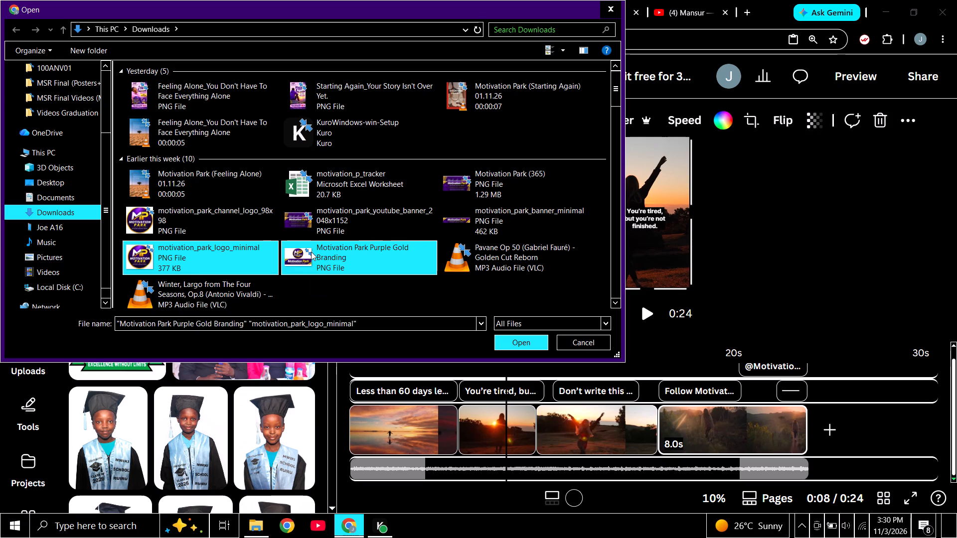
pyautogui.keyDown('ctrl'); pyautogui.click(323, 221); pyautogui.keyUp('ctrl')
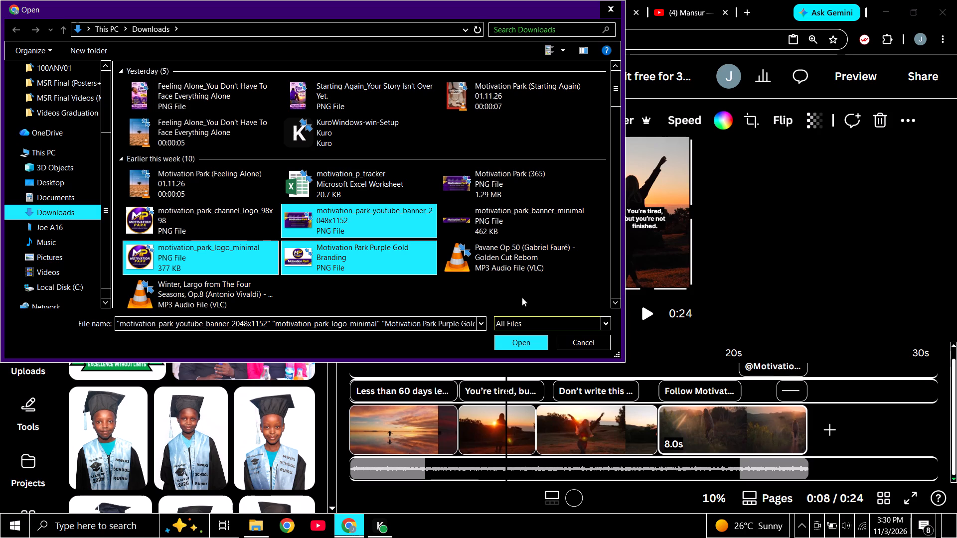
pyautogui.keyDown('ctrl'); pyautogui.click(516, 188); pyautogui.keyUp('ctrl')
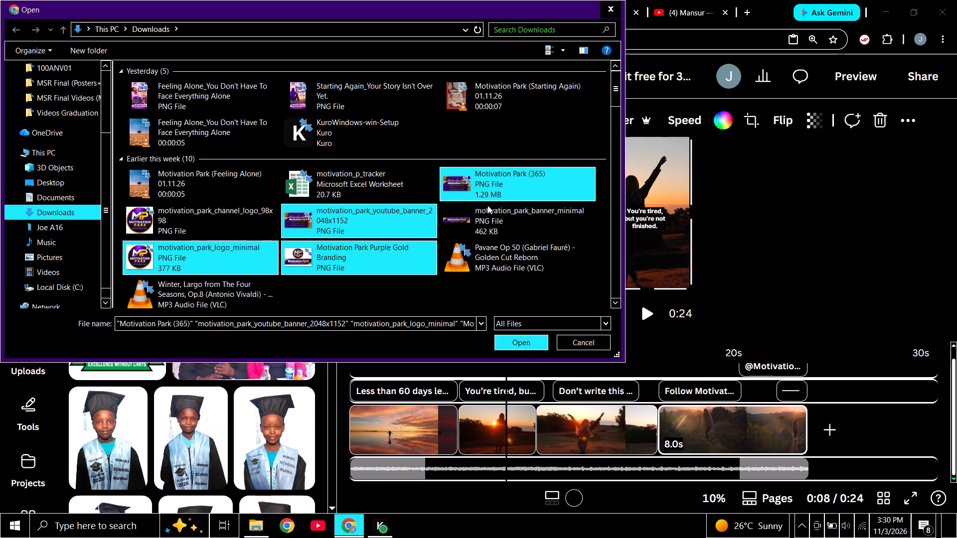
pyautogui.keyDown('ctrl'); pyautogui.click(405, 222); pyautogui.keyUp('ctrl')
pyautogui.keyDown('ctrl'); pyautogui.click(524, 344); pyautogui.keyUp('ctrl')
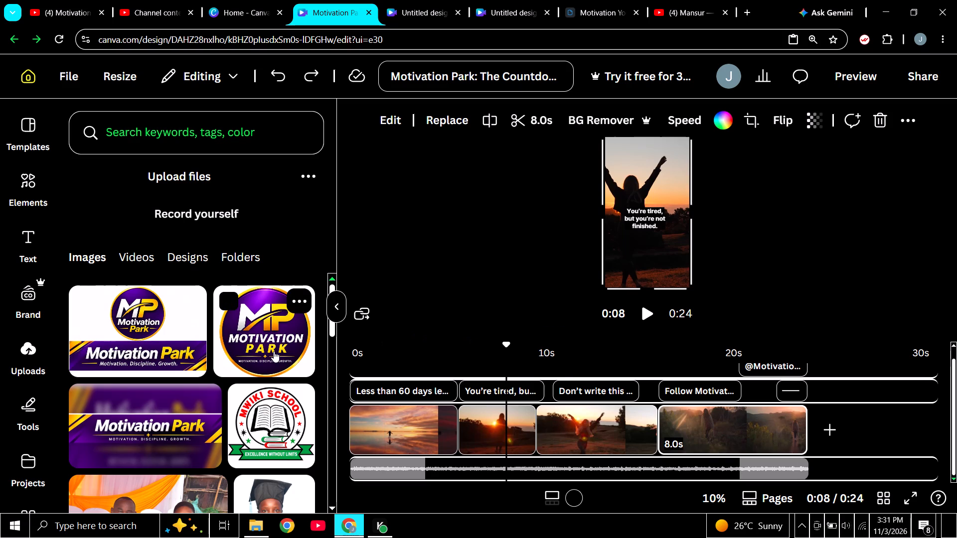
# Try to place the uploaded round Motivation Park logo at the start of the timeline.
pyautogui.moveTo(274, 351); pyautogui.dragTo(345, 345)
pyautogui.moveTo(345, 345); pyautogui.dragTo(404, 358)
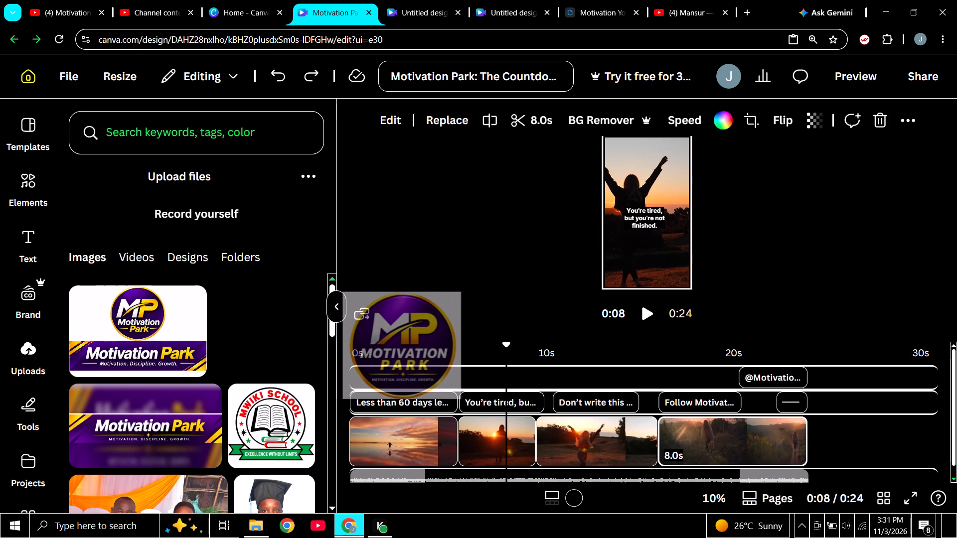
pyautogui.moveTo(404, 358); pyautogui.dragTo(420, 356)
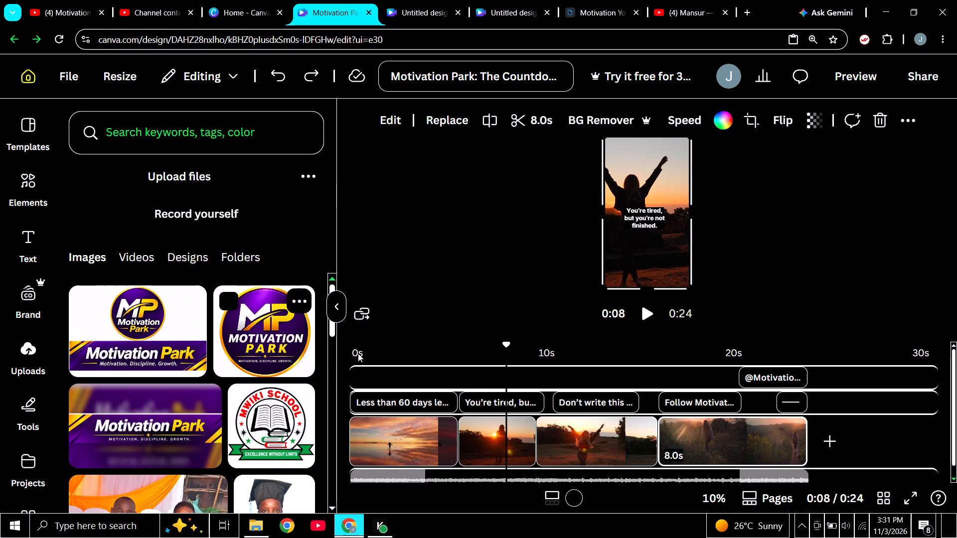
# Add the uploaded round Motivation Park logo as a new page after the last clip in the timeline.
pyautogui.scroll(-2, 501, 343)
pyautogui.scroll(-4, 464, 257)
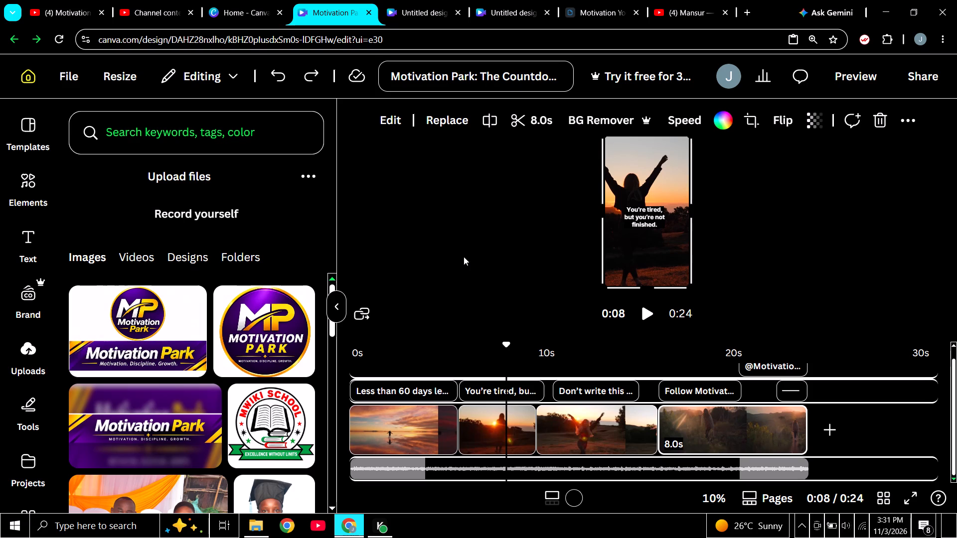
pyautogui.click(828, 426)
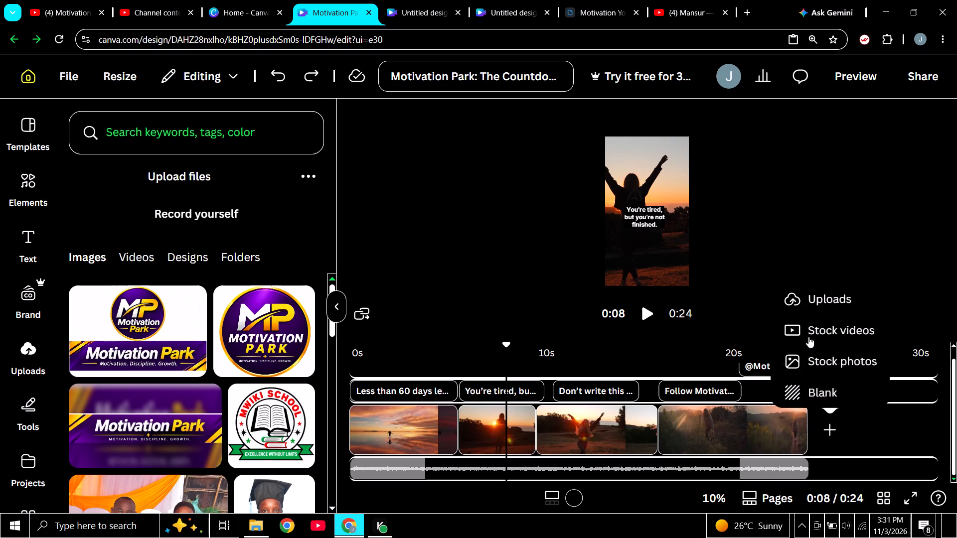
pyautogui.click(818, 297)
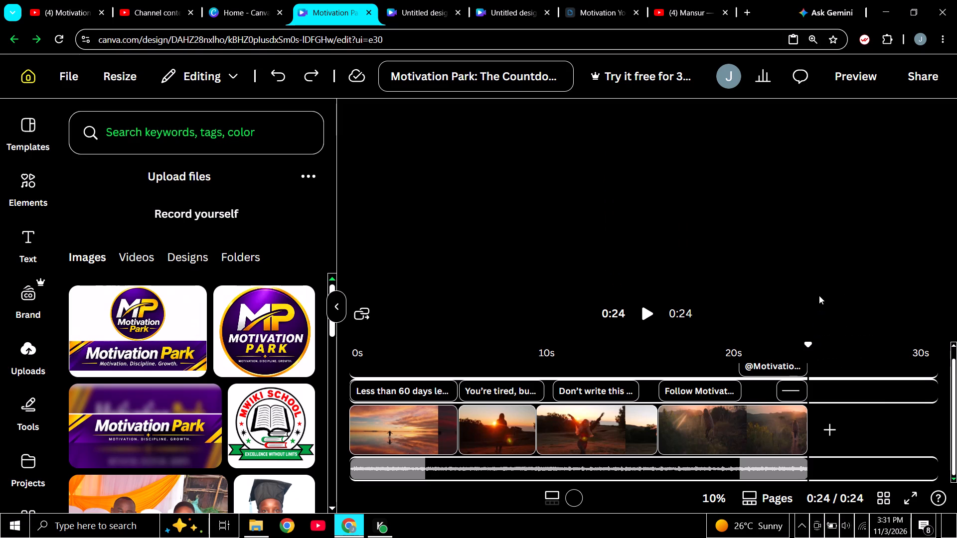
pyautogui.click(279, 339)
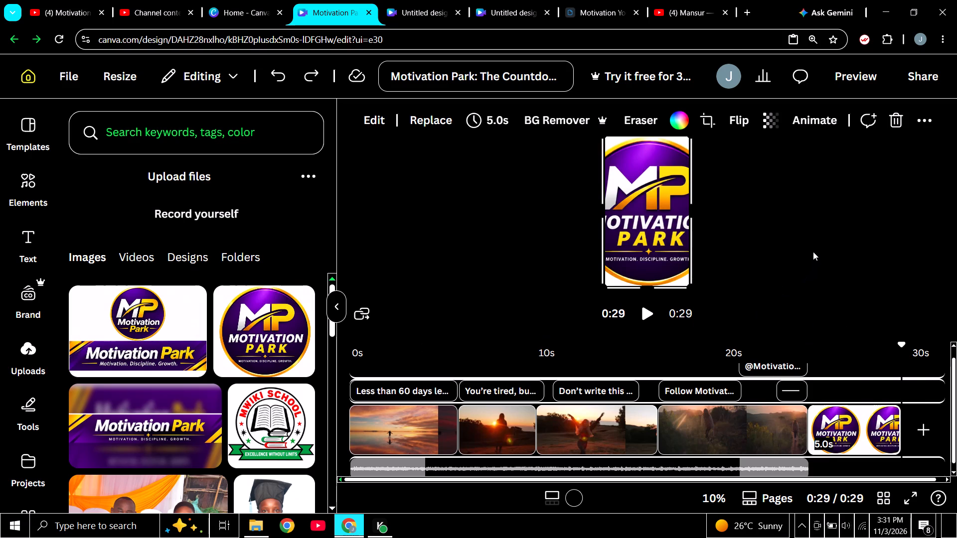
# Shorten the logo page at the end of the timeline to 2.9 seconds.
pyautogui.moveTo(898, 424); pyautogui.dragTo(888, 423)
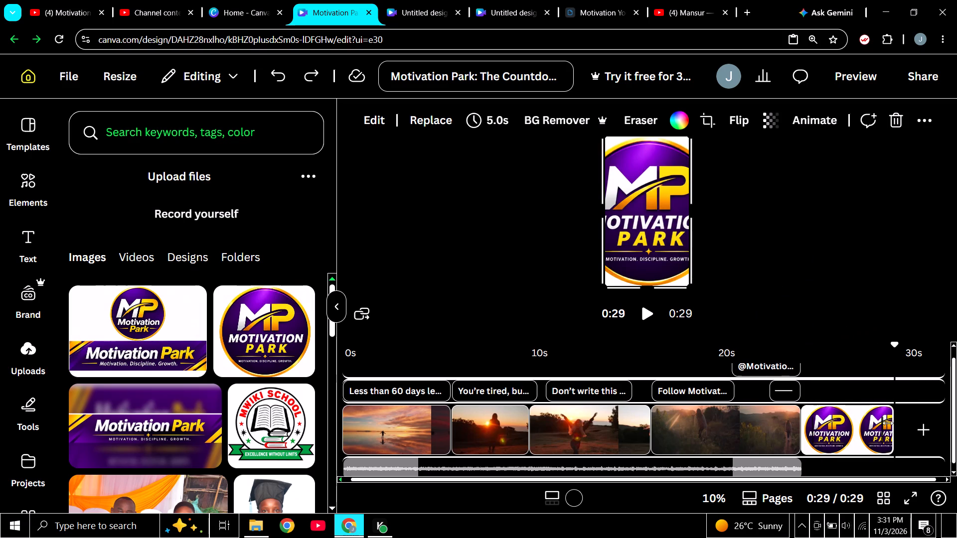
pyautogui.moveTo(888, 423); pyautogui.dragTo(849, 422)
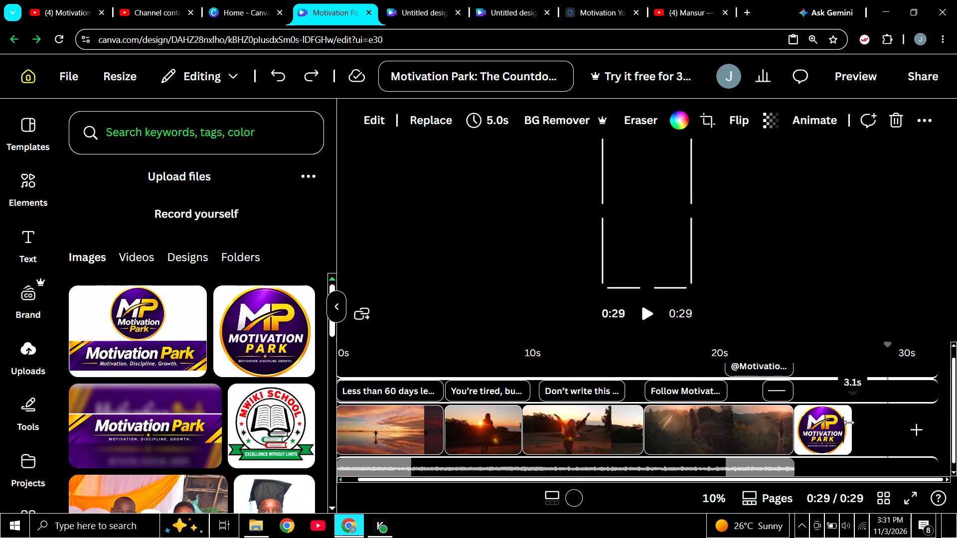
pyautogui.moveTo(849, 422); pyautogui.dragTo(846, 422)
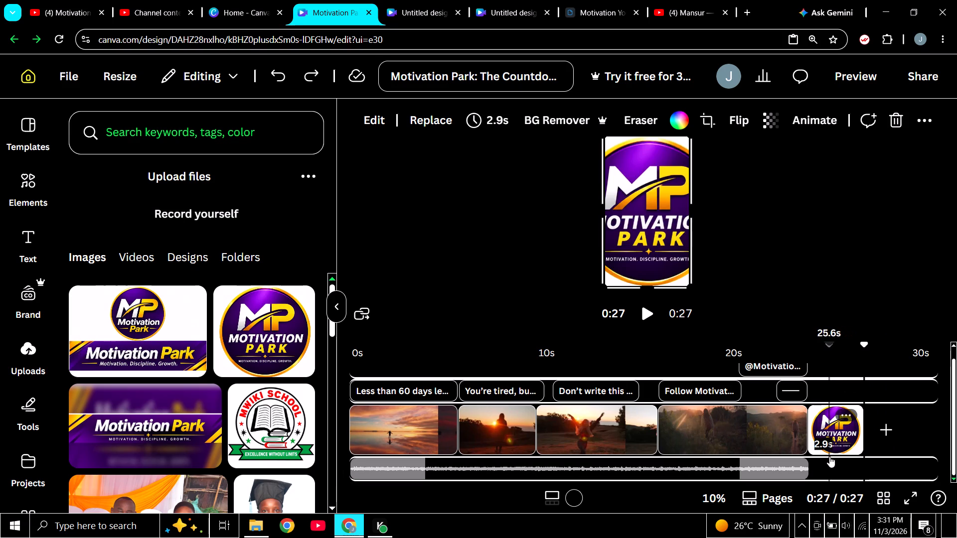
# Extend the logo page at the end of the timeline to 6.3 seconds.
pyautogui.click(852, 429)
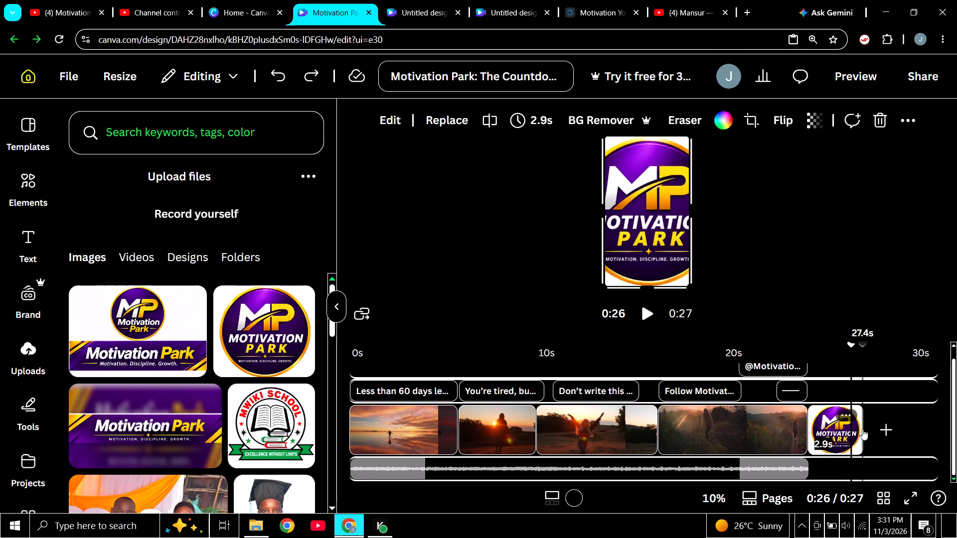
pyautogui.click(862, 430)
pyautogui.click(838, 412)
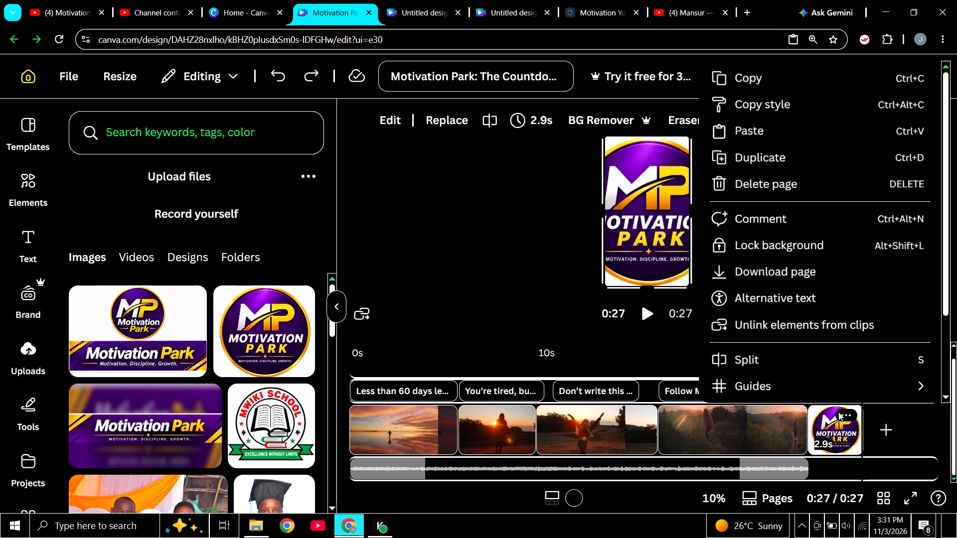
pyautogui.click(835, 433)
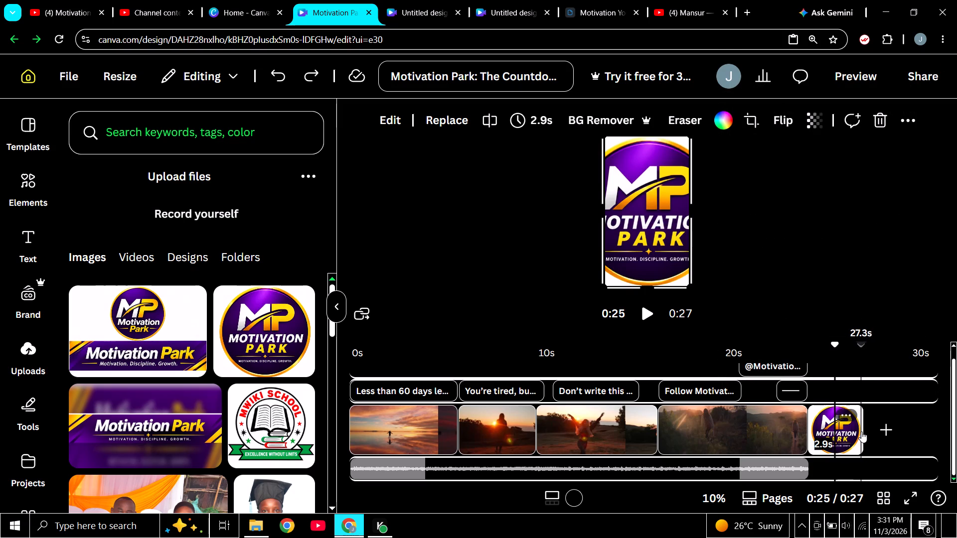
pyautogui.moveTo(853, 441); pyautogui.dragTo(863, 441)
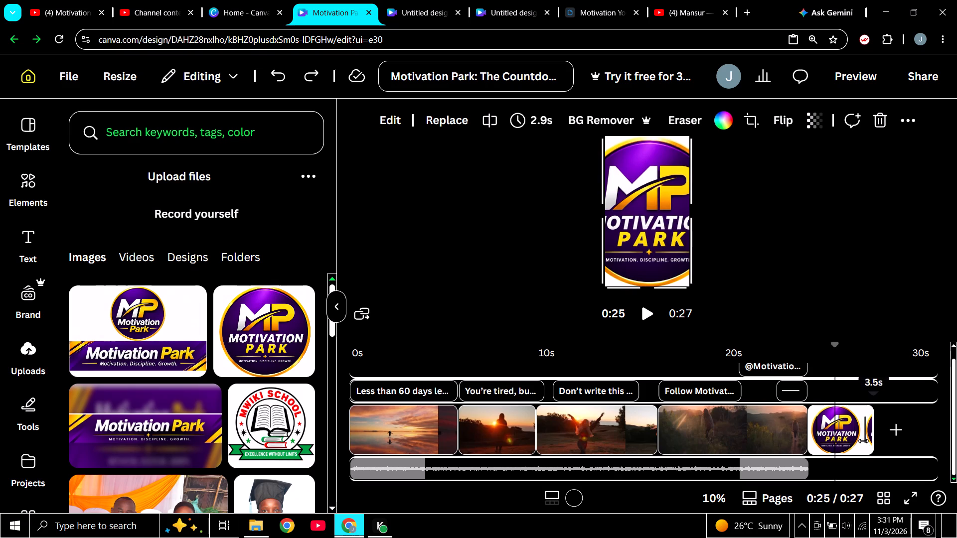
pyautogui.moveTo(863, 441); pyautogui.dragTo(906, 445)
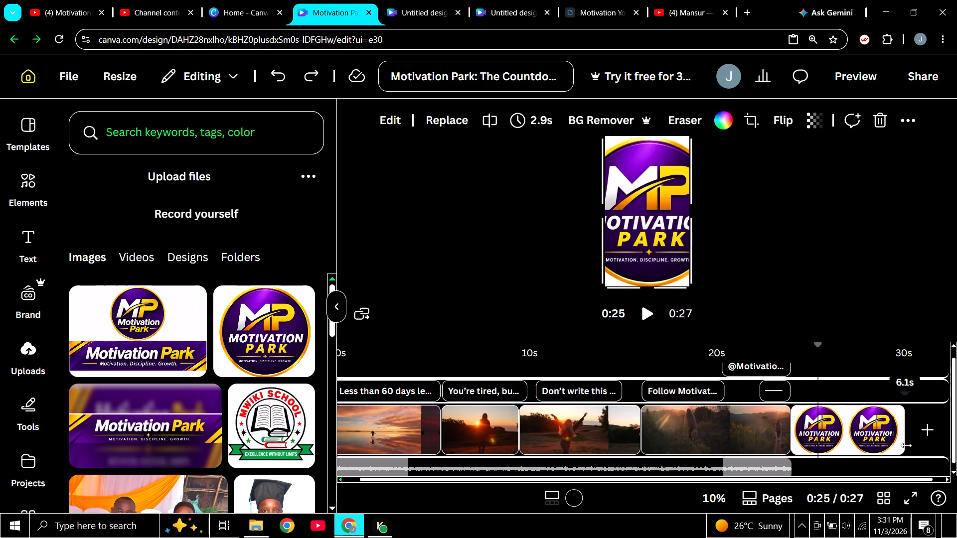
pyautogui.moveTo(906, 445); pyautogui.dragTo(770, 444)
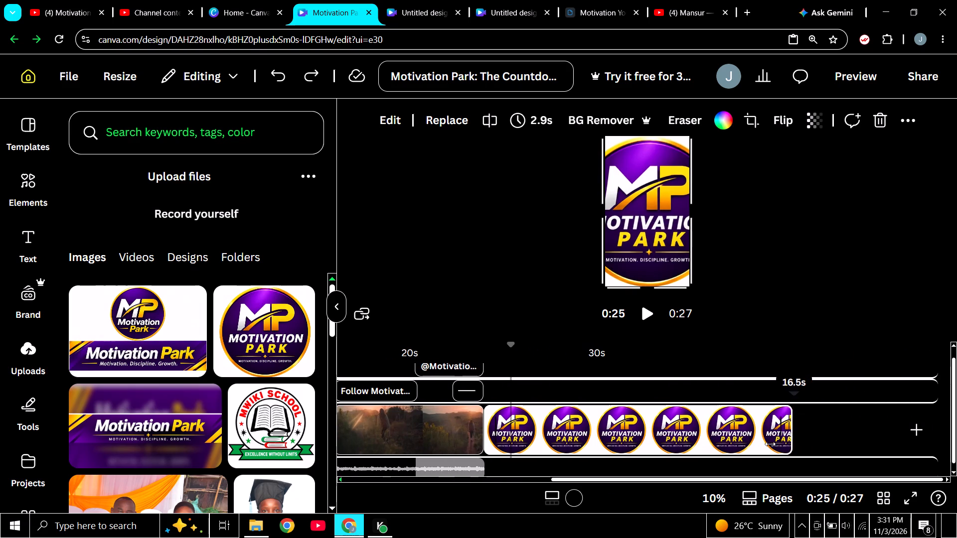
pyautogui.moveTo(770, 444); pyautogui.dragTo(594, 442)
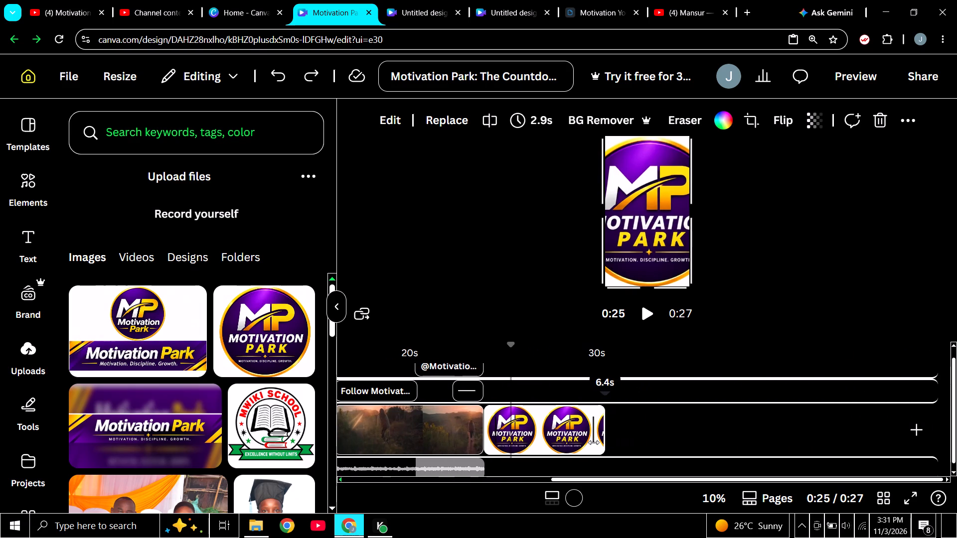
pyautogui.moveTo(594, 442); pyautogui.dragTo(592, 442)
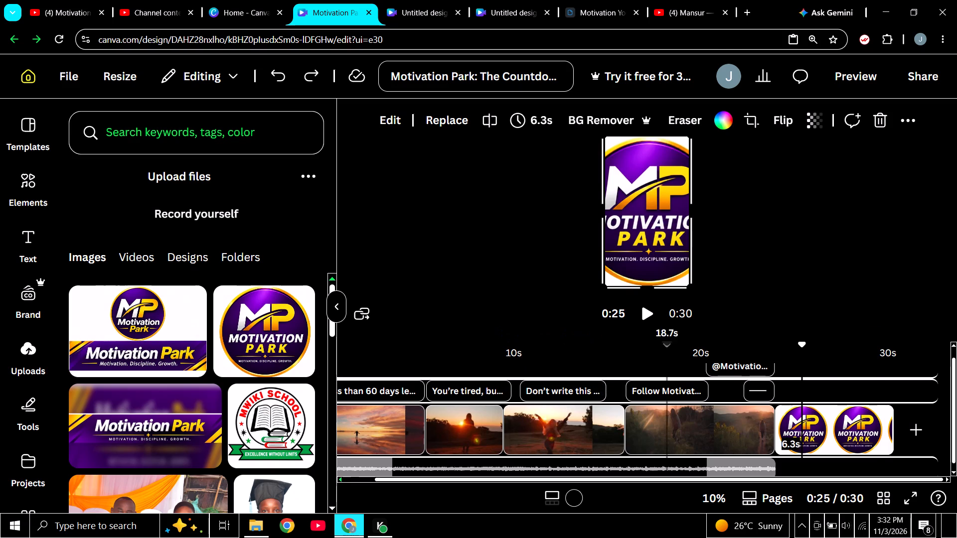
# Play back part of the closing logo page to check how it looks.
pyautogui.click(645, 315)
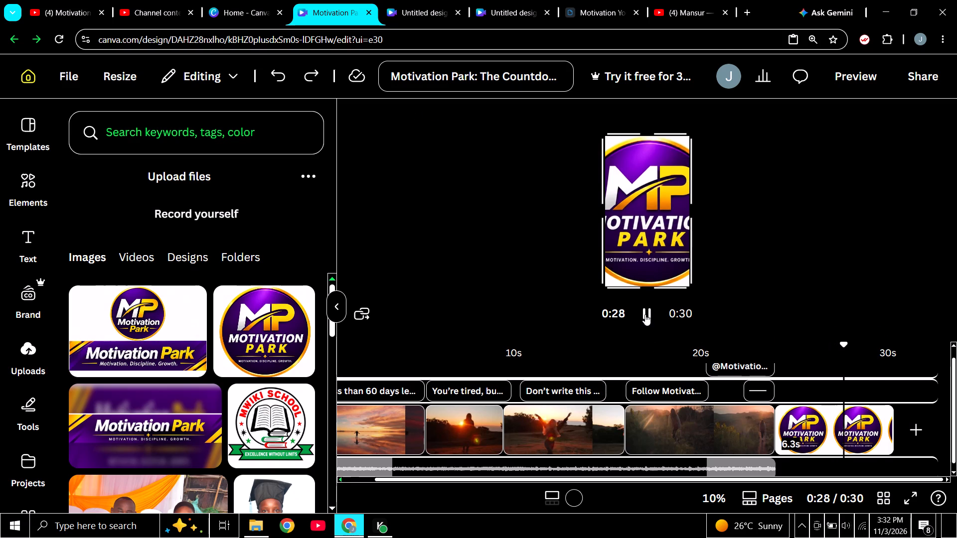
pyautogui.click(645, 314)
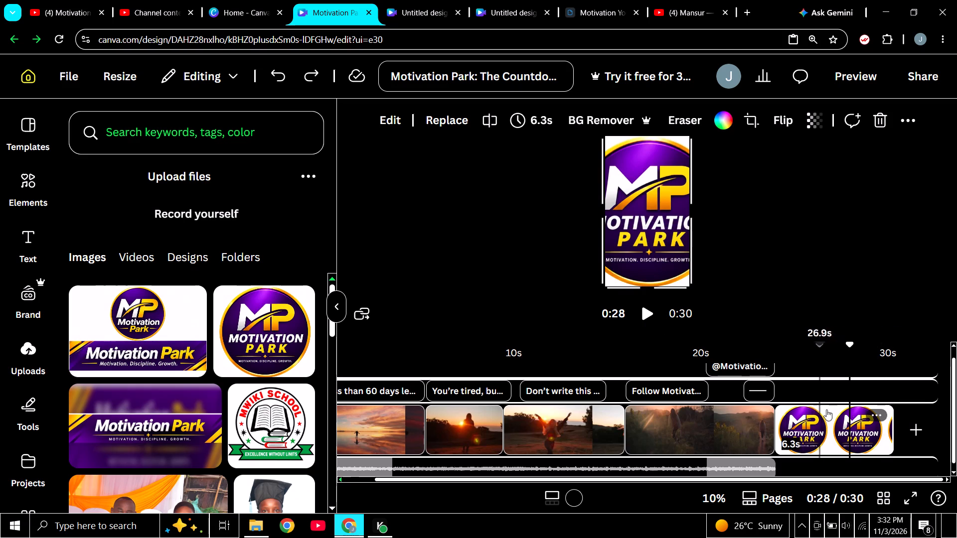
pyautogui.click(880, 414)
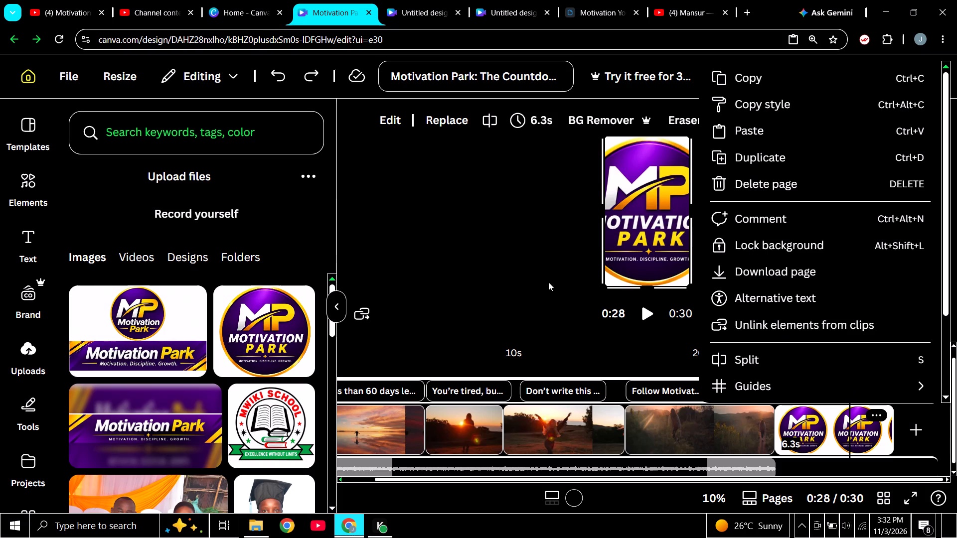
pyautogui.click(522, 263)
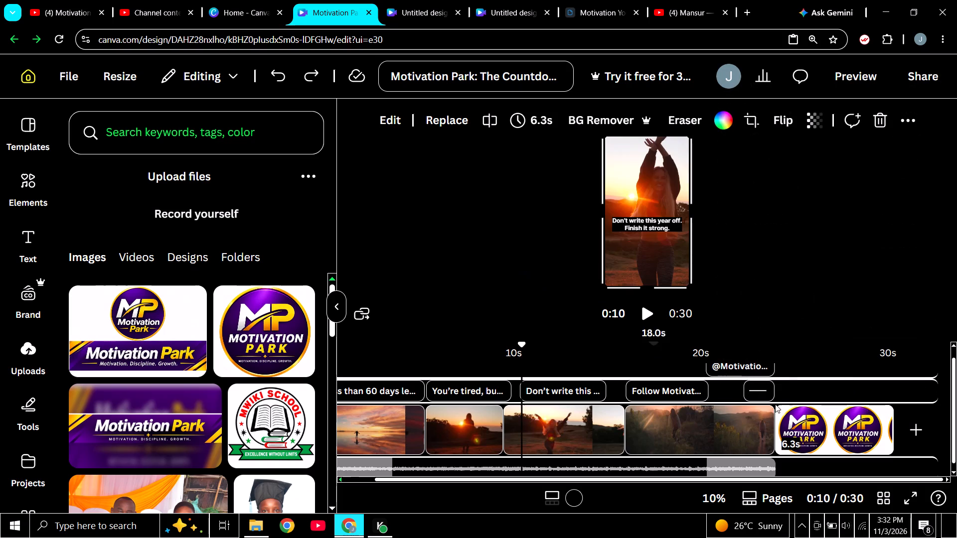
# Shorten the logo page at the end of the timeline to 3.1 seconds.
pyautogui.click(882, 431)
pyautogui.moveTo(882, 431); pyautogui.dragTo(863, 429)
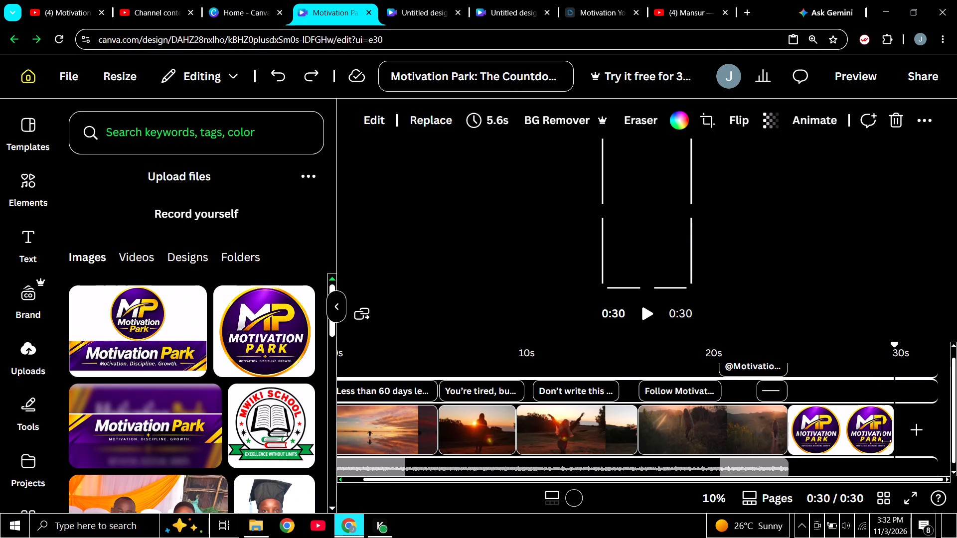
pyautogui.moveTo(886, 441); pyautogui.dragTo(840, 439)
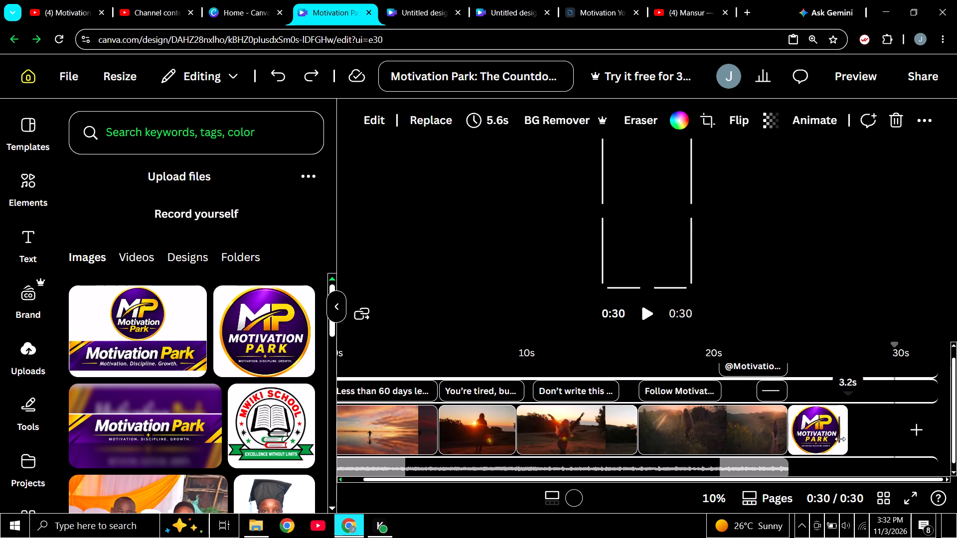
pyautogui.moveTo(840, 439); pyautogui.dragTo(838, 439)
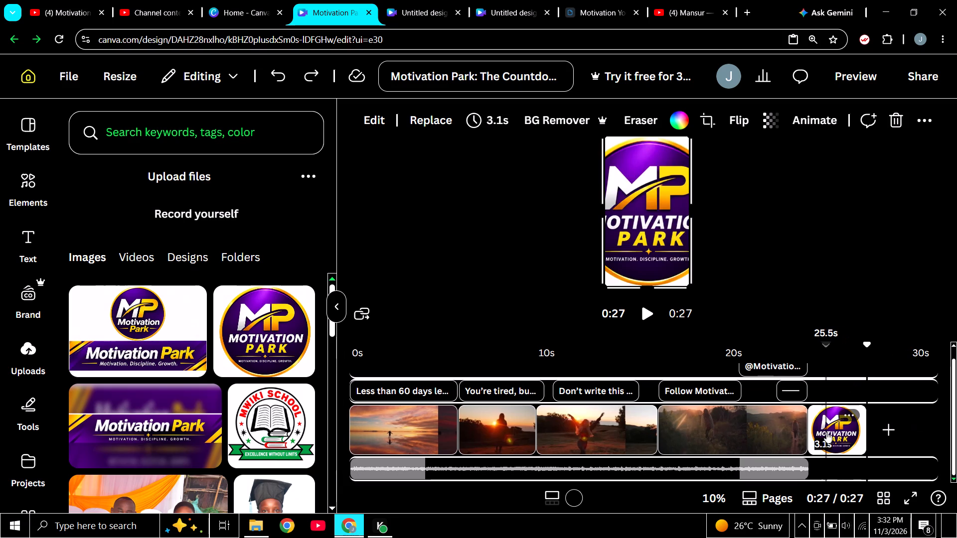
# Move the round logo from the main page track onto its own overlay track, overlapping the end of the last clip.
pyautogui.moveTo(826, 432); pyautogui.dragTo(806, 378)
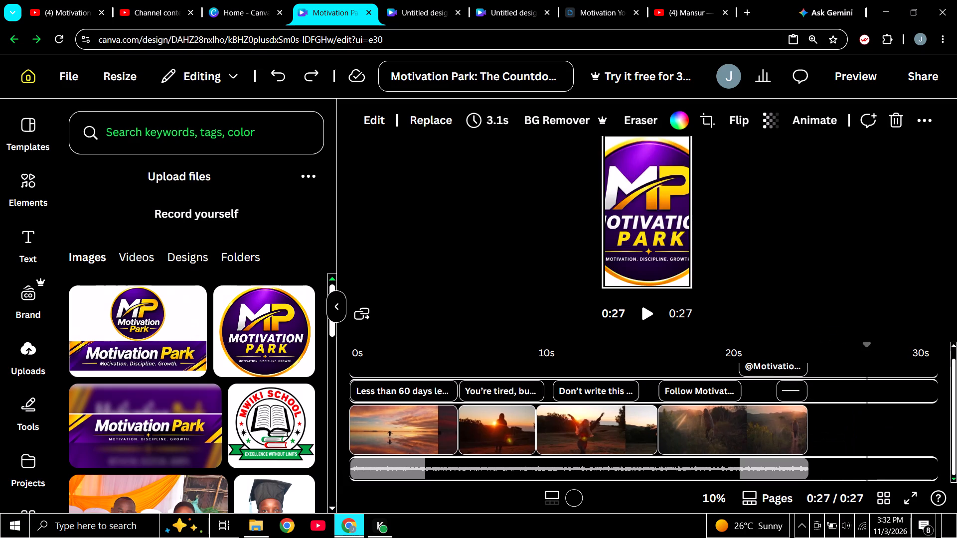
pyautogui.moveTo(806, 378); pyautogui.dragTo(810, 394)
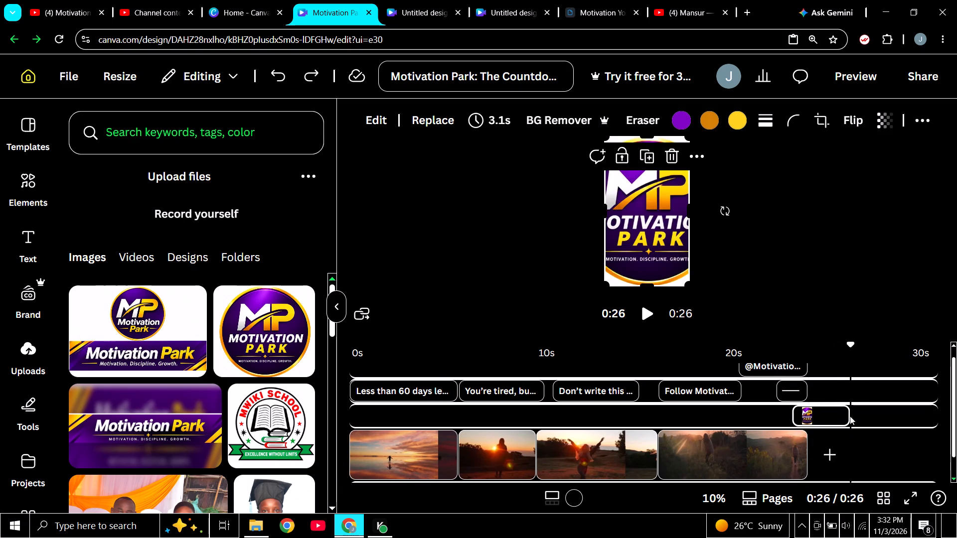
# Trim both ends of the round logo overlay so it lasts 1.4 seconds at the end of the last clip.
pyautogui.moveTo(848, 417); pyautogui.dragTo(865, 416)
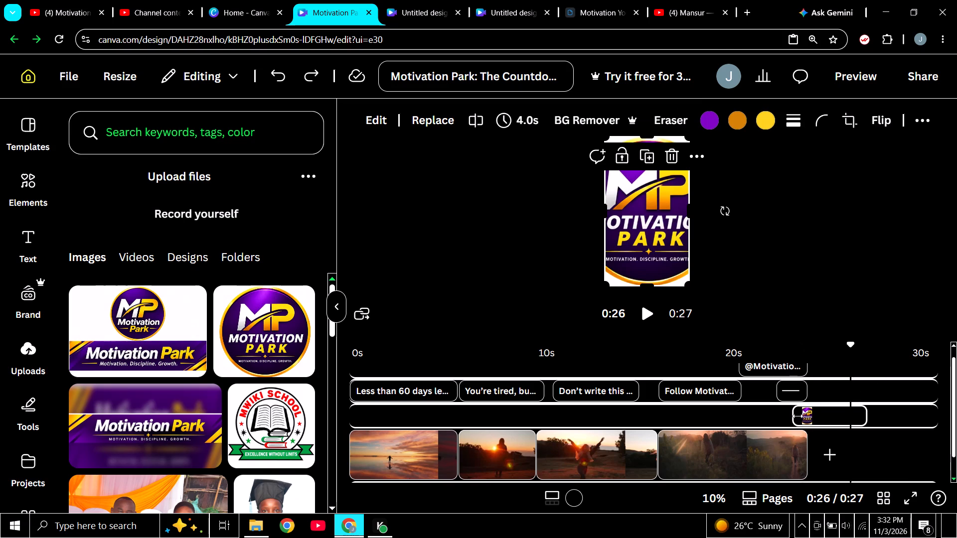
pyautogui.moveTo(796, 416); pyautogui.dragTo(766, 416)
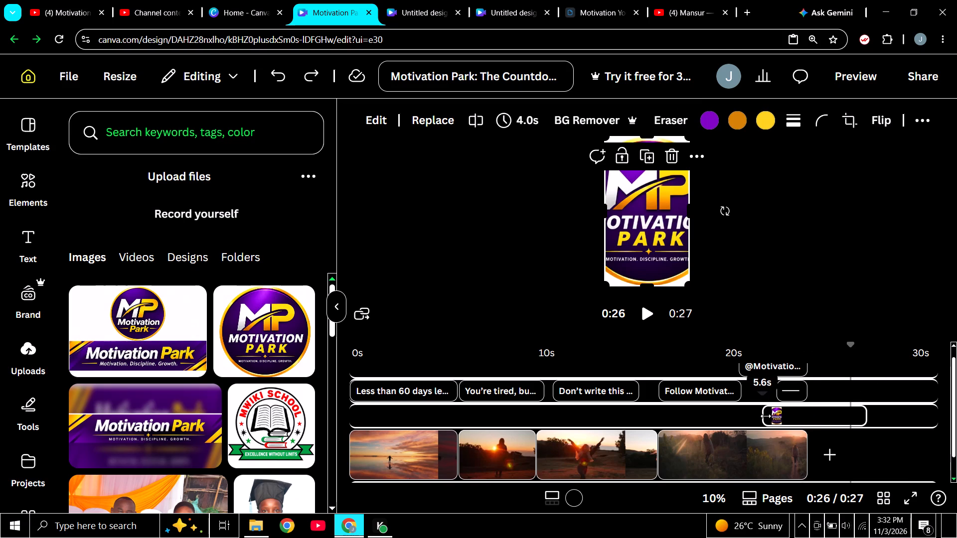
pyautogui.moveTo(766, 416); pyautogui.dragTo(803, 421)
pyautogui.moveTo(863, 416); pyautogui.dragTo(823, 416)
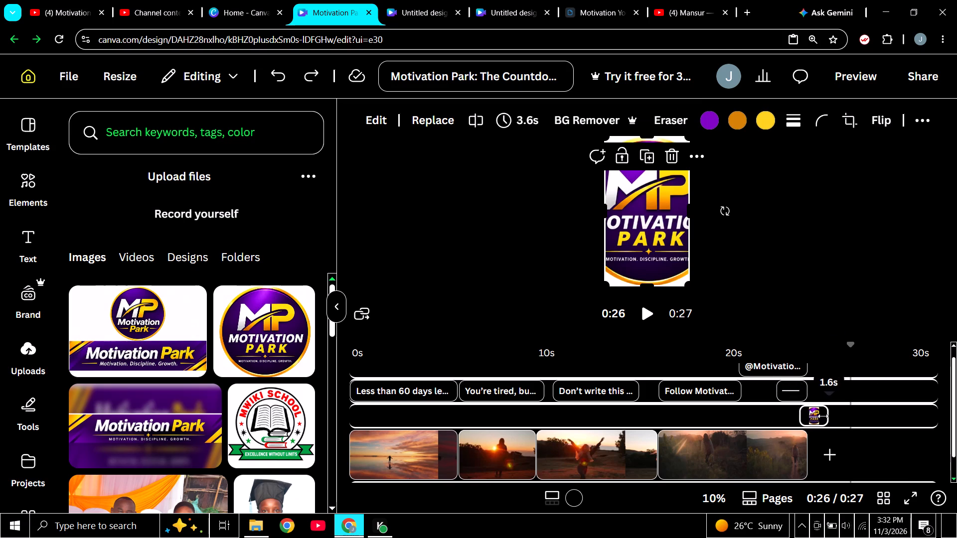
pyautogui.moveTo(823, 416); pyautogui.dragTo(821, 416)
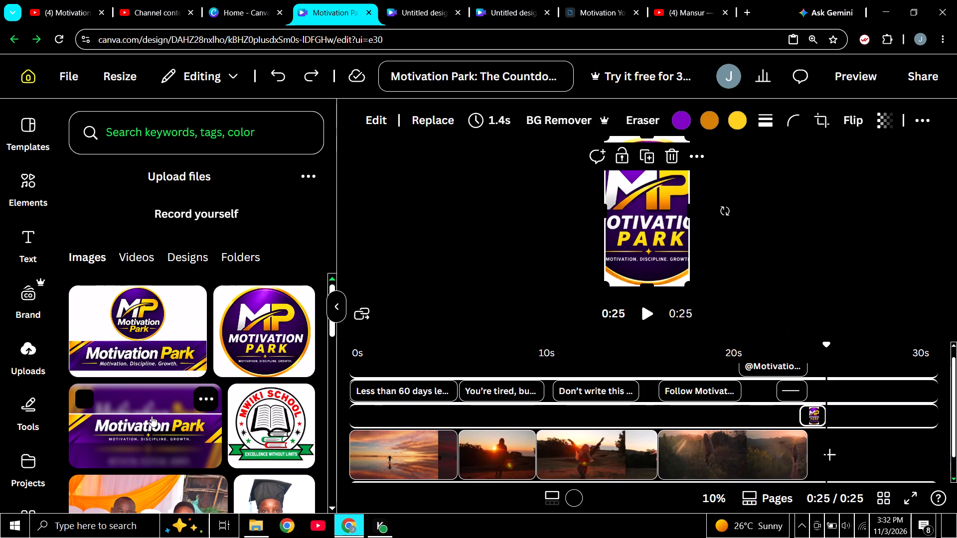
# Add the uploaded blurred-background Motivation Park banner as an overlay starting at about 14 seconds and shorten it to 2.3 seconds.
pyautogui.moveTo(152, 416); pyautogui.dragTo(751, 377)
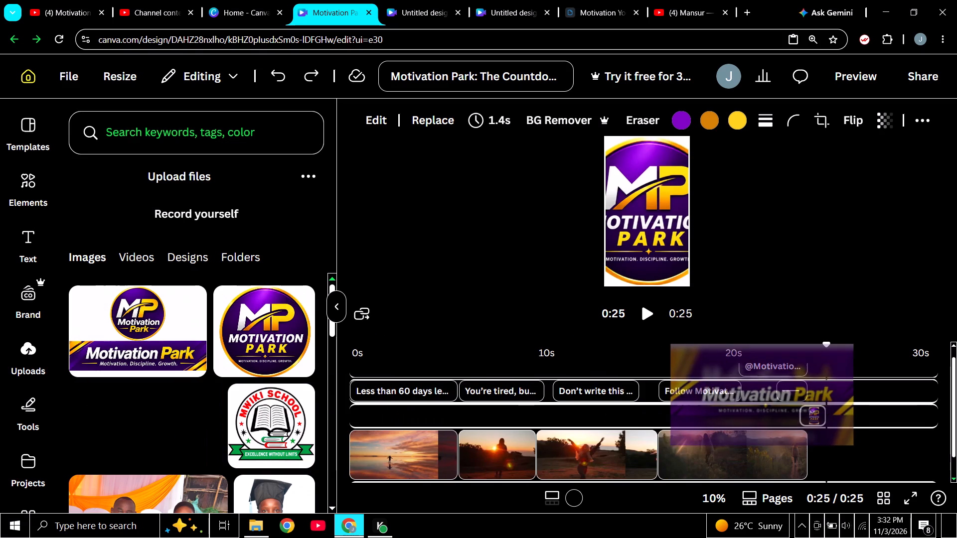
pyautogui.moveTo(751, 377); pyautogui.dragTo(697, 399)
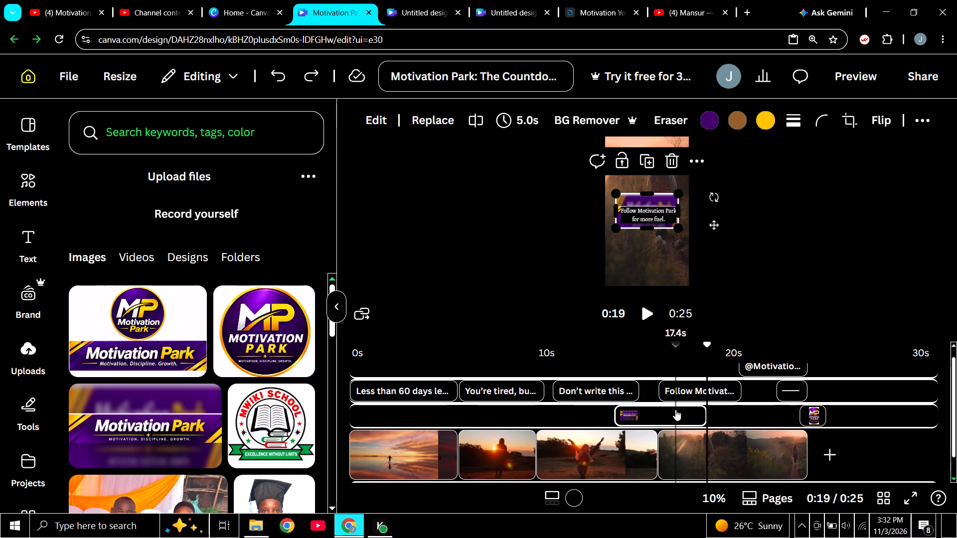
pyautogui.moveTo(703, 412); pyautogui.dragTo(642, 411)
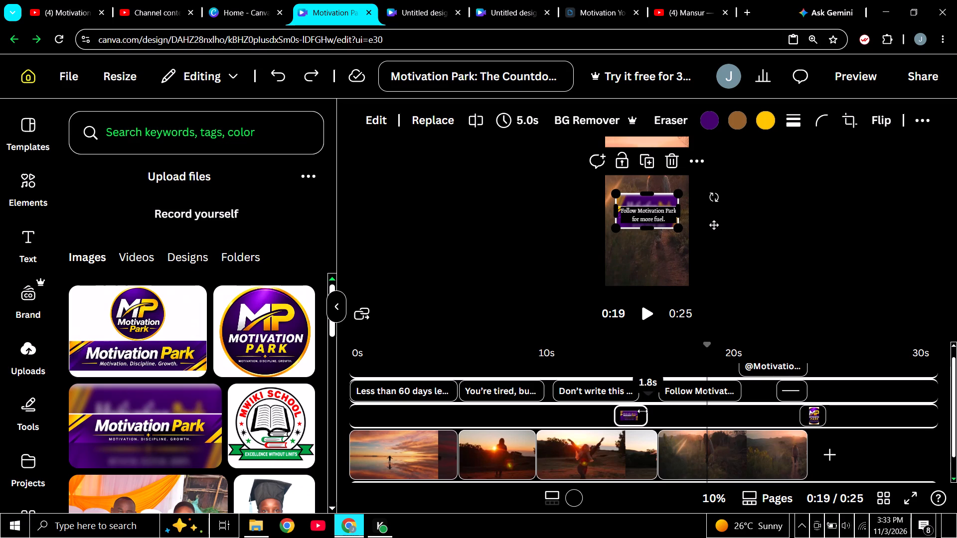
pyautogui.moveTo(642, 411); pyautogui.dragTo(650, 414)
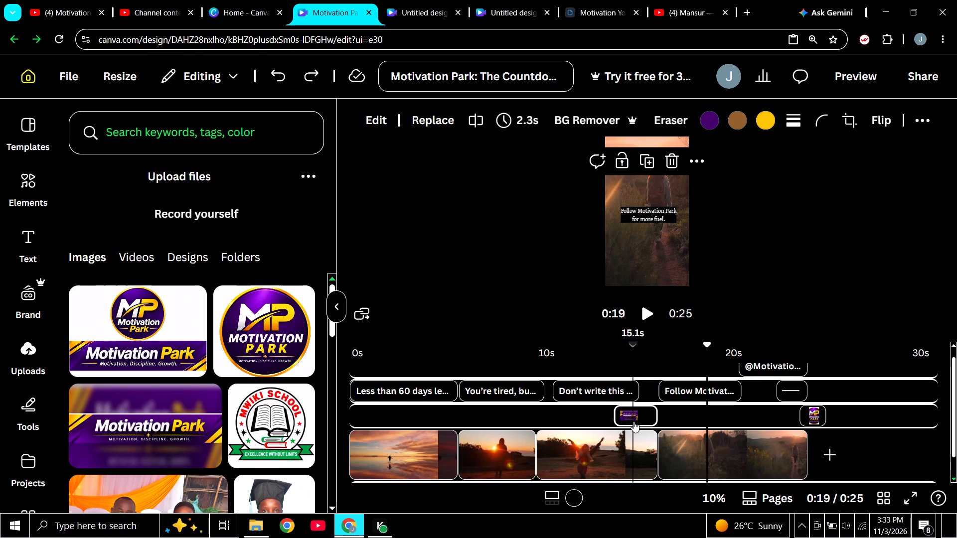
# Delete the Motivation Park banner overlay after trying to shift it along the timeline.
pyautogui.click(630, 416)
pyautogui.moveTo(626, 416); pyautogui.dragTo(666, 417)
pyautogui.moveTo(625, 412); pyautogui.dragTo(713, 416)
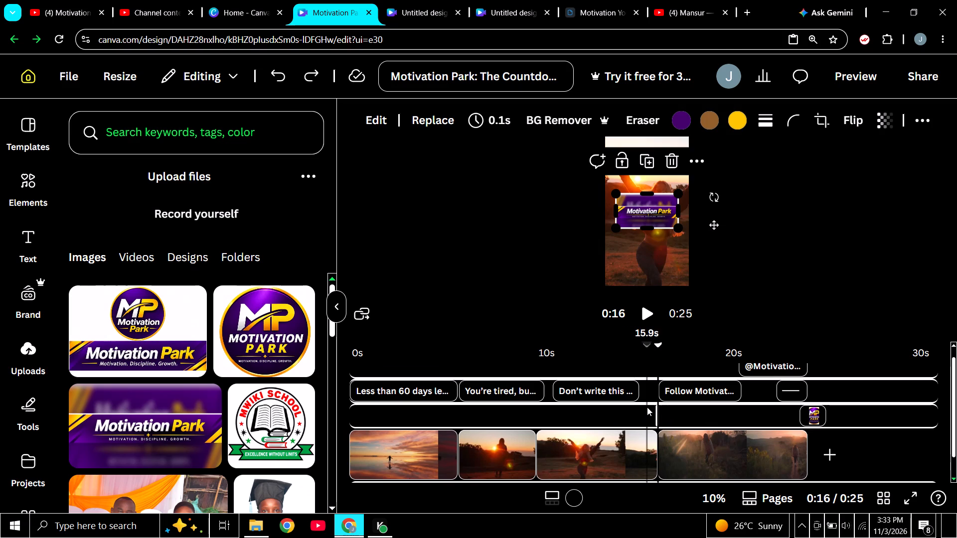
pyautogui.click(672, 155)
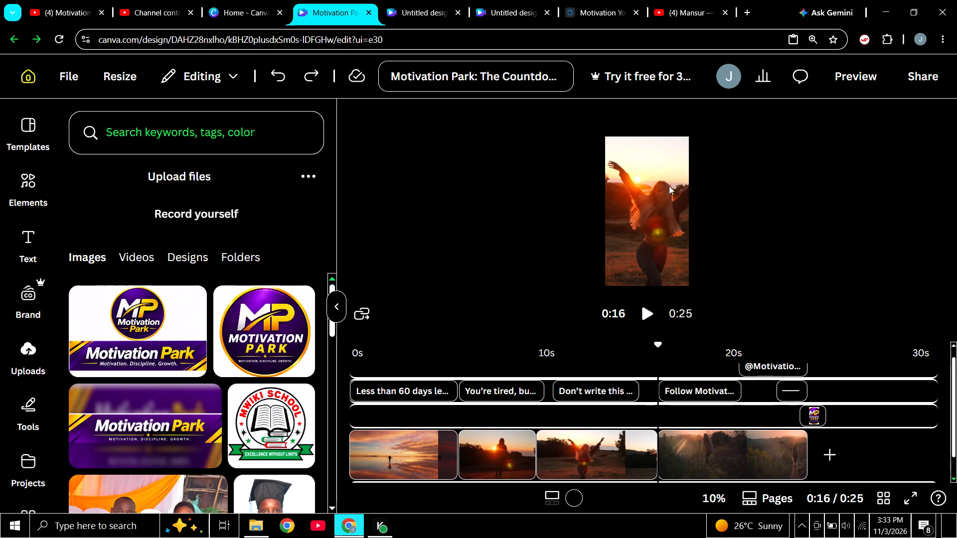
# Extend the round logo overlay at its start so it lasts 1.7 seconds.
pyautogui.click(811, 413)
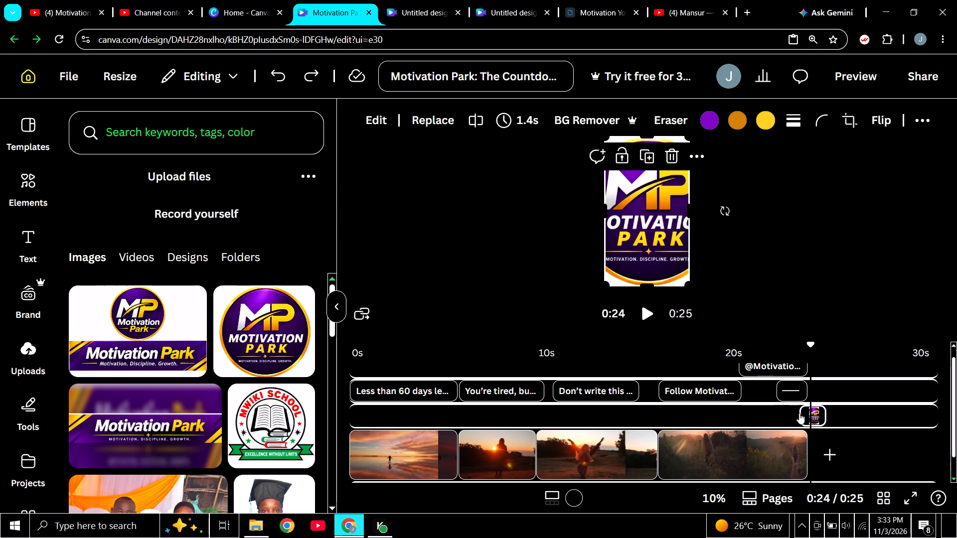
pyautogui.scroll(1, 798, 413)
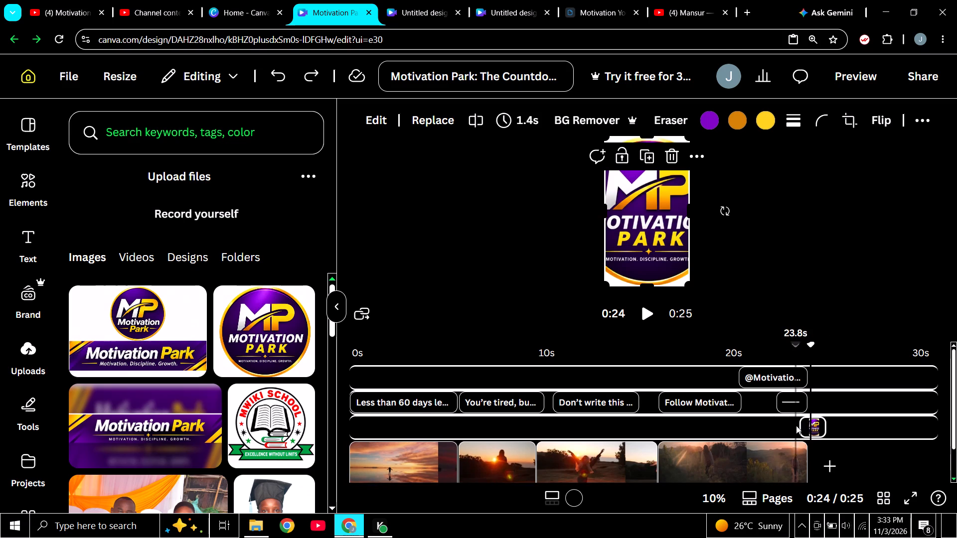
pyautogui.moveTo(801, 424); pyautogui.dragTo(802, 430)
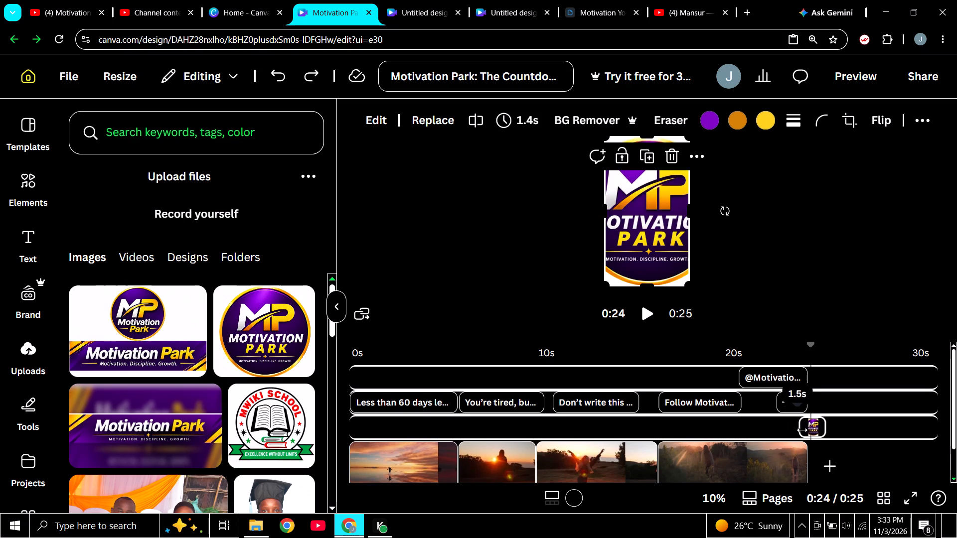
pyautogui.moveTo(802, 430); pyautogui.dragTo(797, 431)
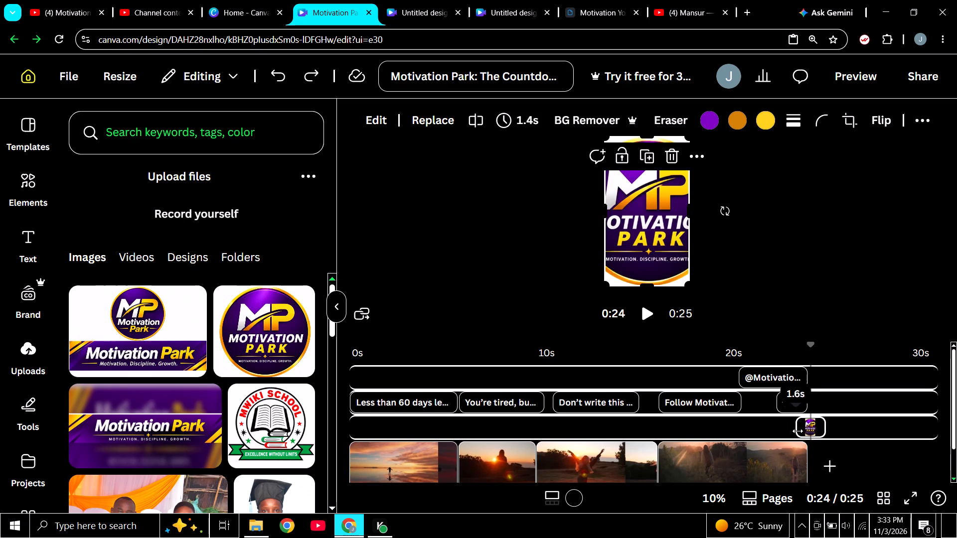
pyautogui.moveTo(797, 431); pyautogui.dragTo(796, 431)
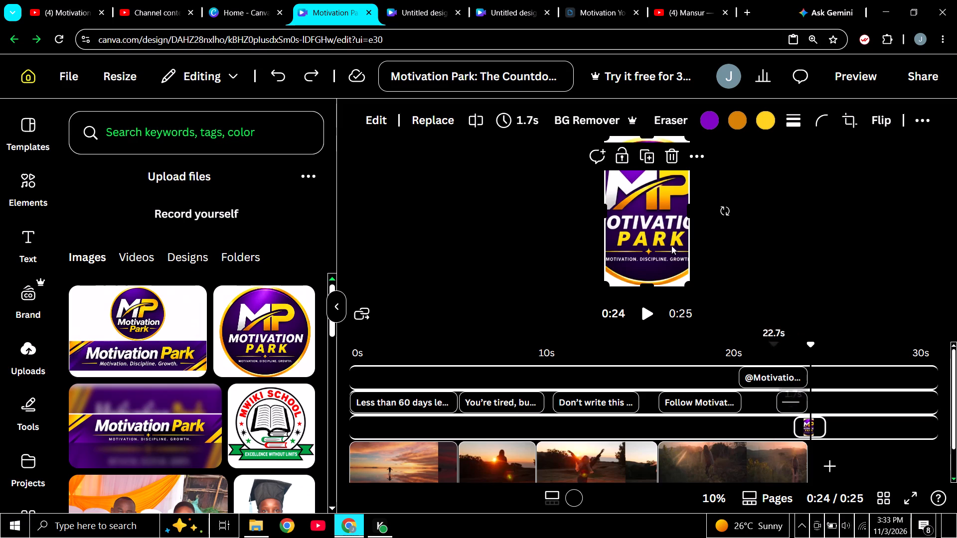
# Scale down the round logo on the canvas and widen its crop to include the whole circular badge.
pyautogui.click(654, 204)
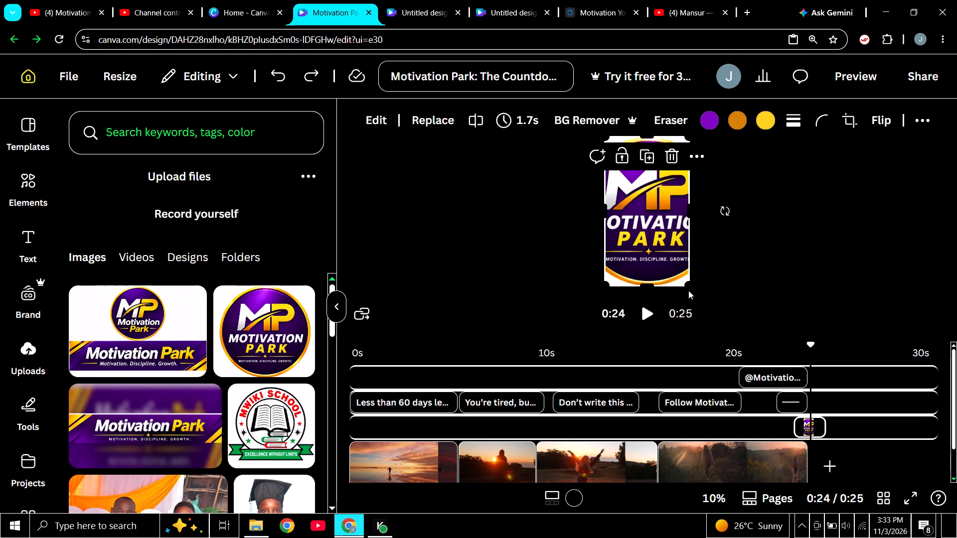
pyautogui.moveTo(689, 288); pyautogui.dragTo(661, 245)
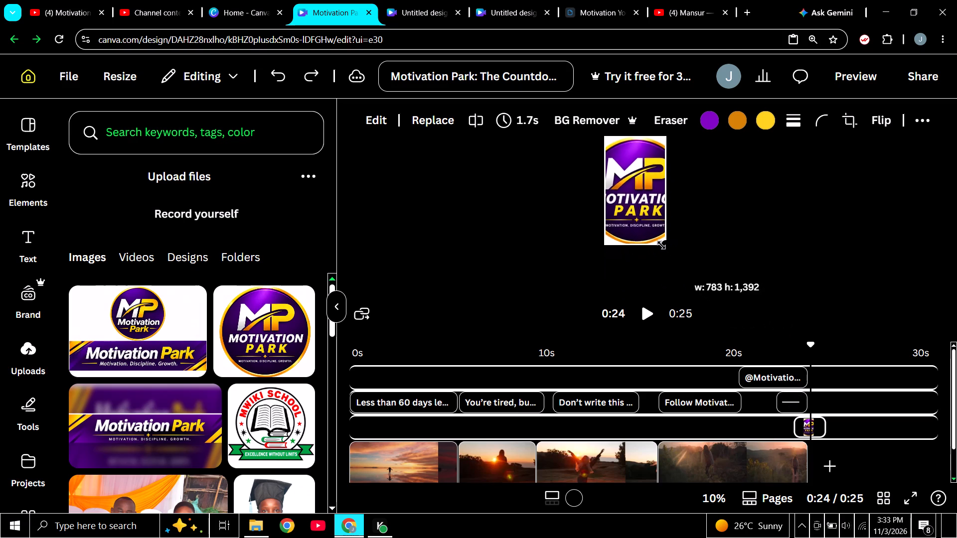
pyautogui.moveTo(661, 245); pyautogui.dragTo(654, 237)
pyautogui.scroll(2, 638, 225)
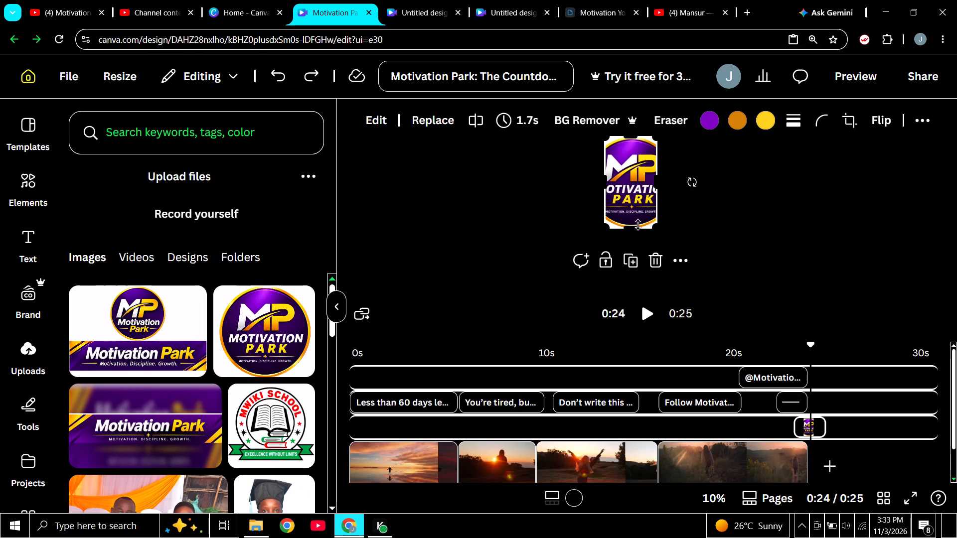
pyautogui.moveTo(659, 193); pyautogui.dragTo(680, 194)
pyautogui.moveTo(607, 187); pyautogui.dragTo(577, 187)
pyautogui.moveTo(579, 145); pyautogui.dragTo(601, 159)
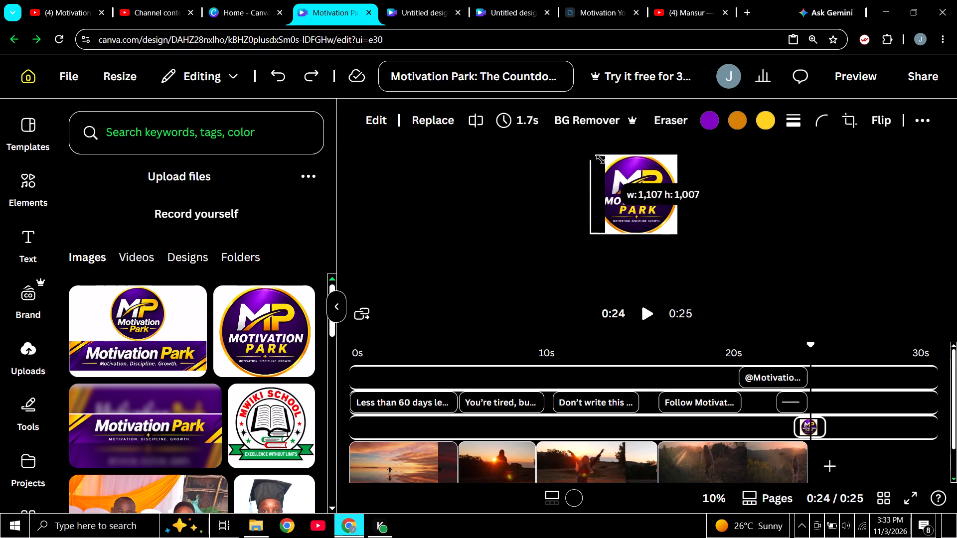
pyautogui.moveTo(601, 159); pyautogui.dragTo(621, 177)
pyautogui.moveTo(677, 180); pyautogui.dragTo(673, 181)
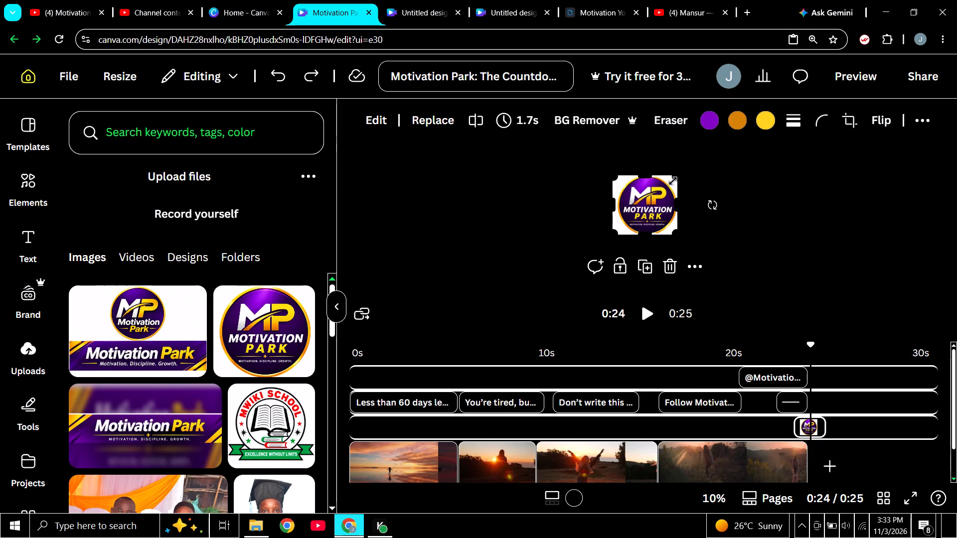
pyautogui.moveTo(673, 181); pyautogui.dragTo(668, 185)
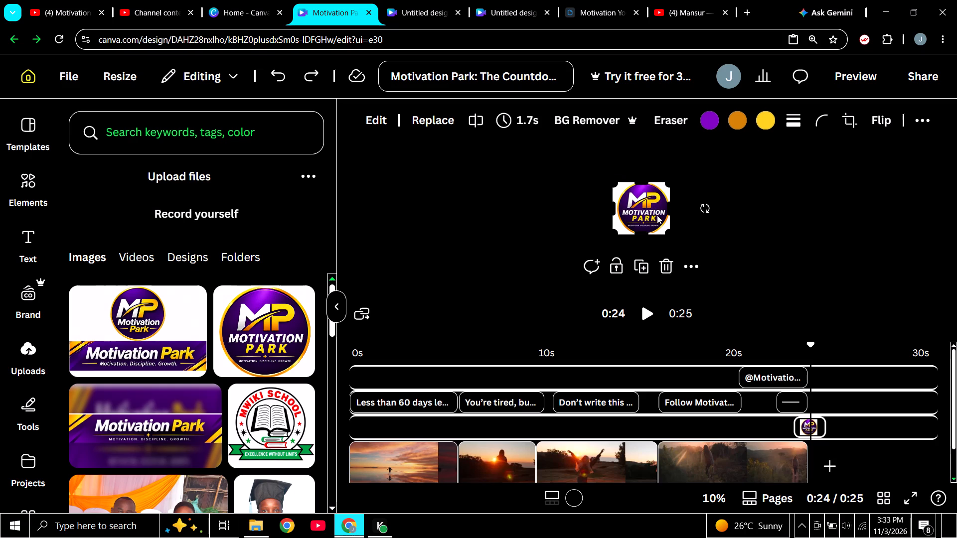
# Play back the closing seconds from about 23 seconds to check how the resized logo appears.
pyautogui.moveTo(809, 346); pyautogui.dragTo(807, 345)
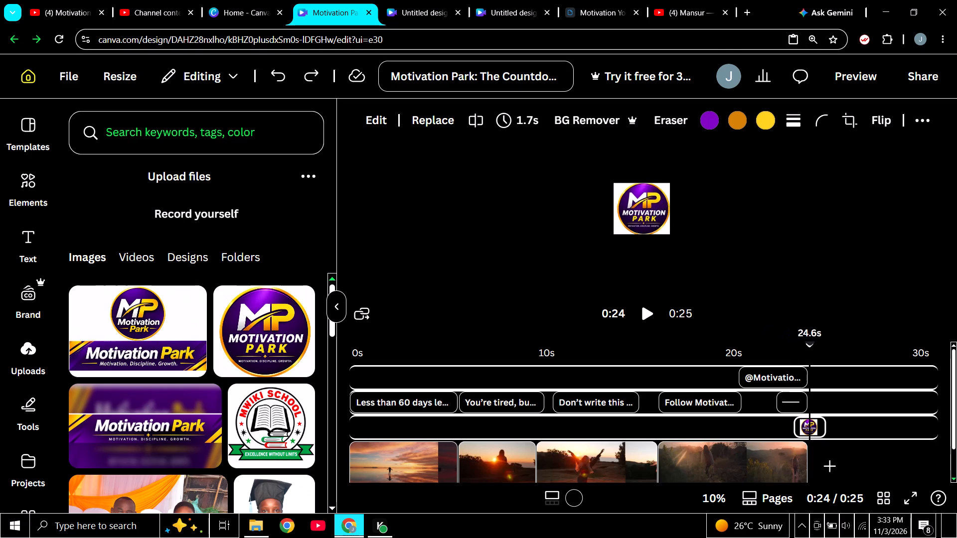
pyautogui.moveTo(807, 345); pyautogui.dragTo(776, 345)
pyautogui.click(647, 314)
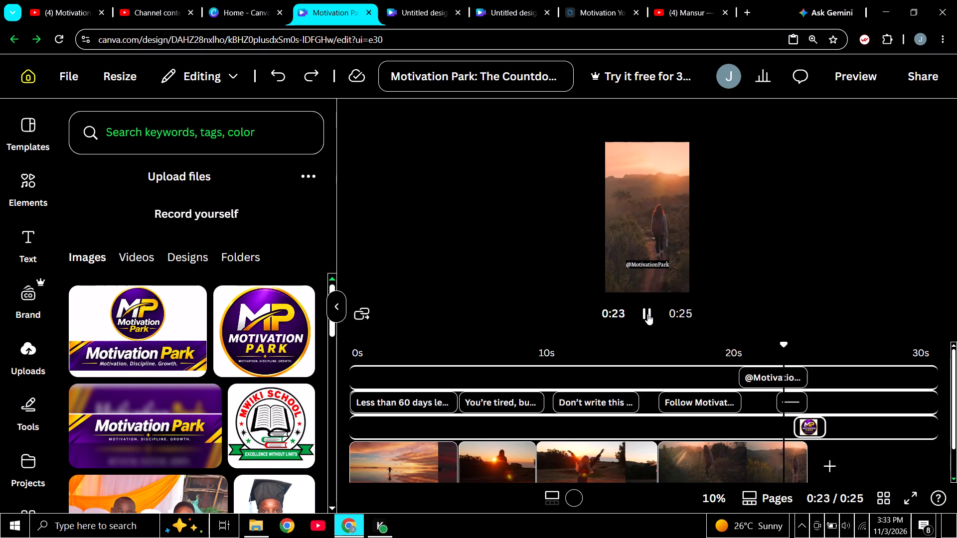
pyautogui.click(647, 314)
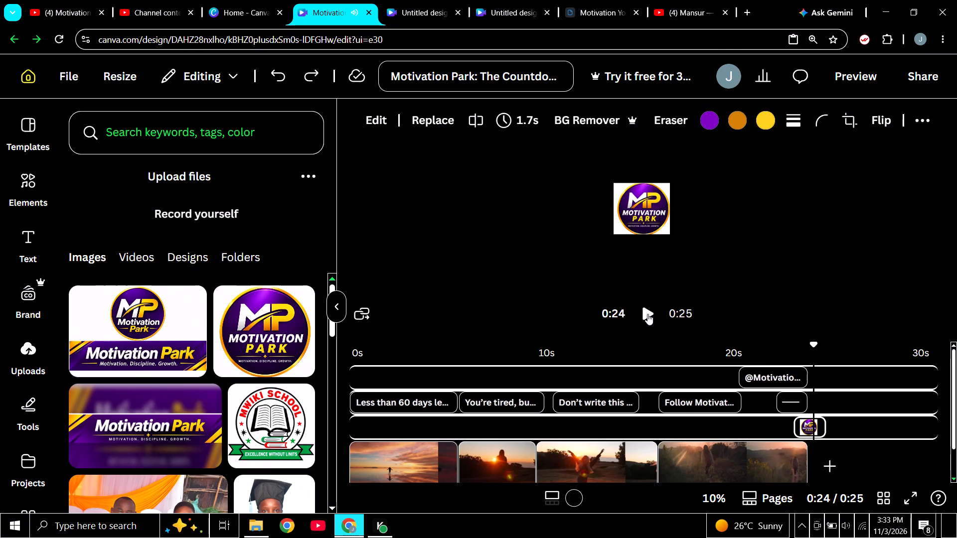
pyautogui.moveTo(810, 345); pyautogui.dragTo(764, 349)
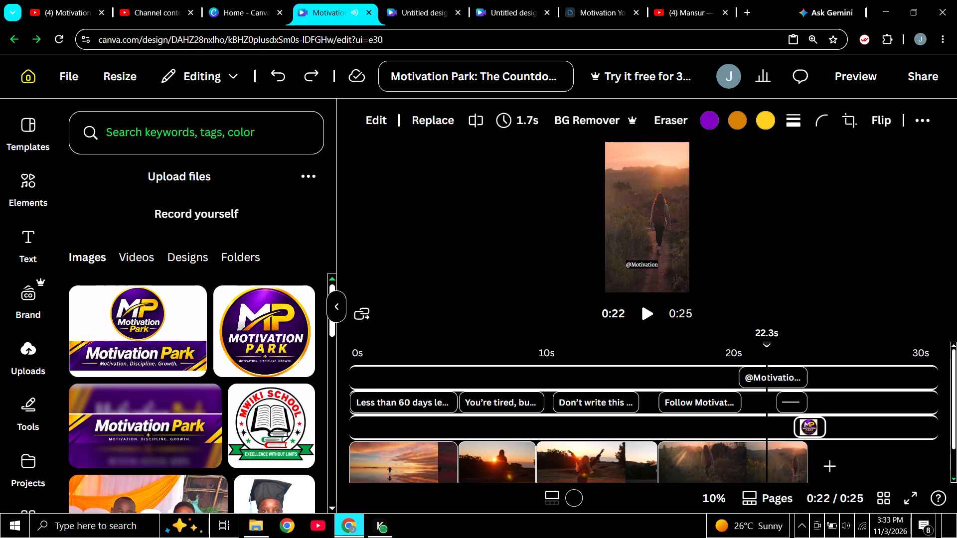
pyautogui.moveTo(764, 349); pyautogui.dragTo(763, 349)
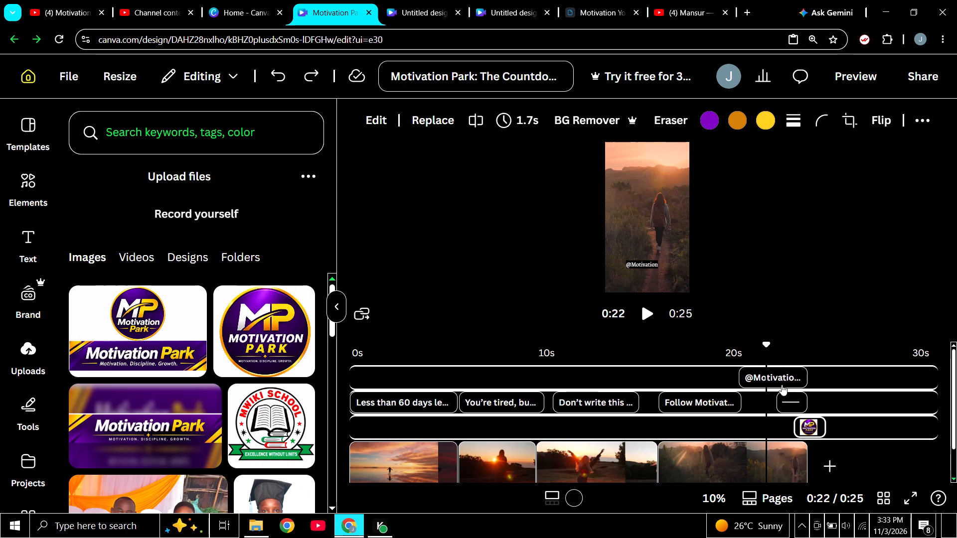
pyautogui.click(806, 420)
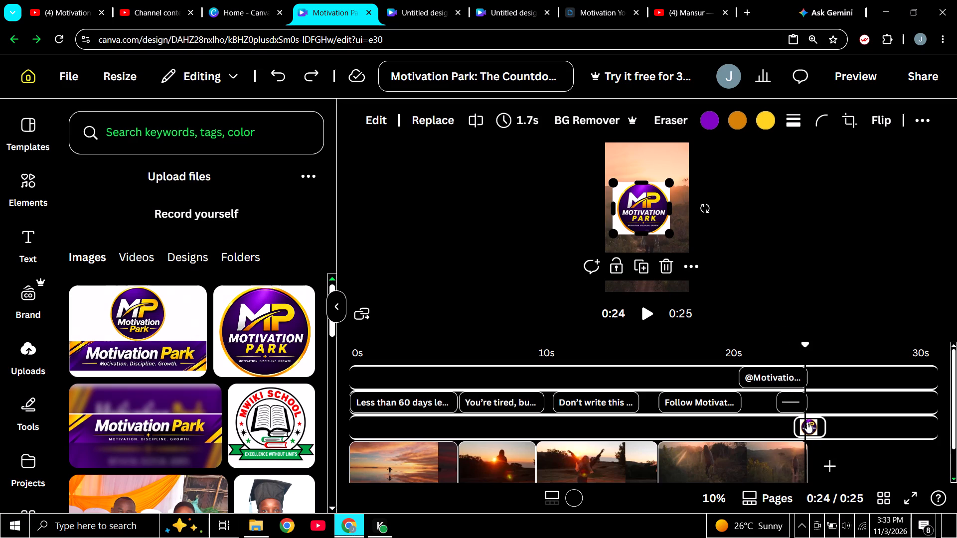
pyautogui.moveTo(671, 185); pyautogui.dragTo(661, 193)
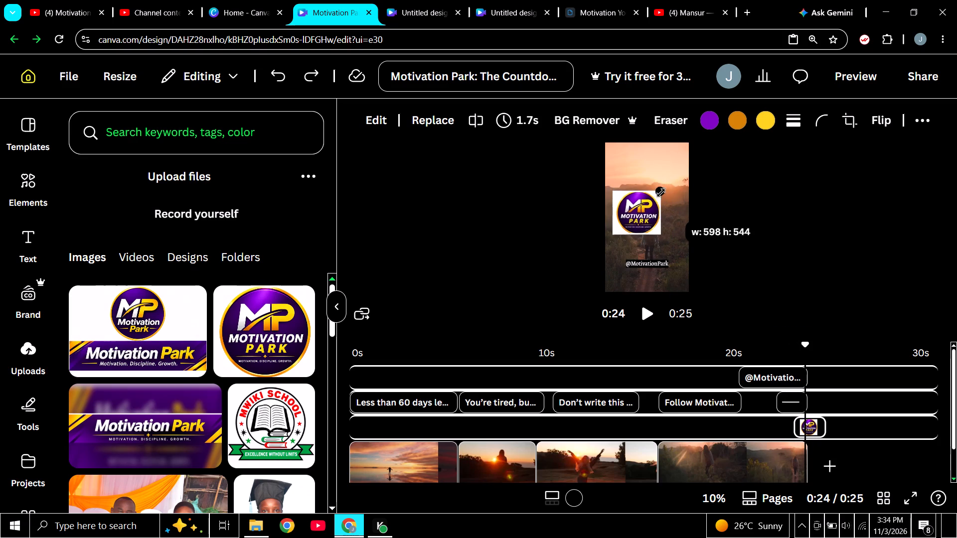
pyautogui.moveTo(661, 193); pyautogui.dragTo(641, 215)
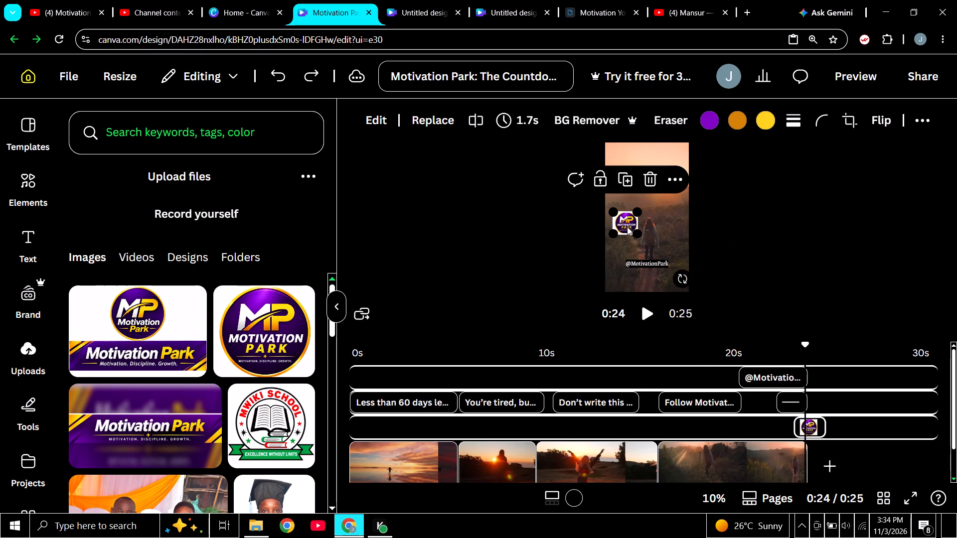
pyautogui.moveTo(627, 227); pyautogui.dragTo(627, 271)
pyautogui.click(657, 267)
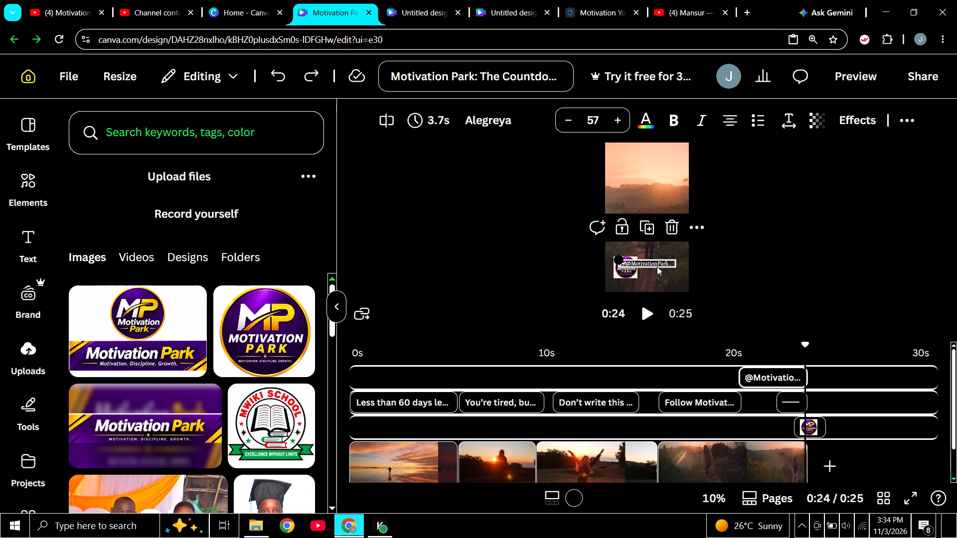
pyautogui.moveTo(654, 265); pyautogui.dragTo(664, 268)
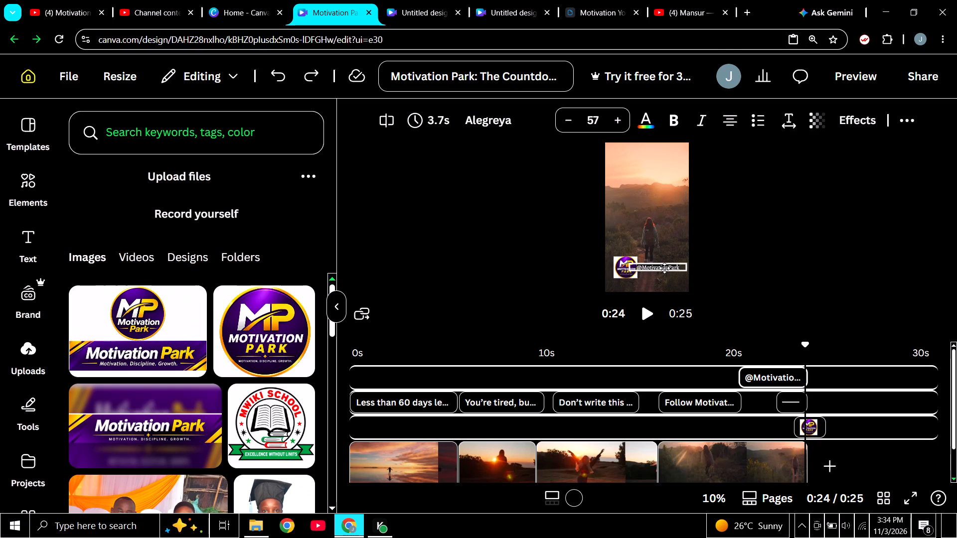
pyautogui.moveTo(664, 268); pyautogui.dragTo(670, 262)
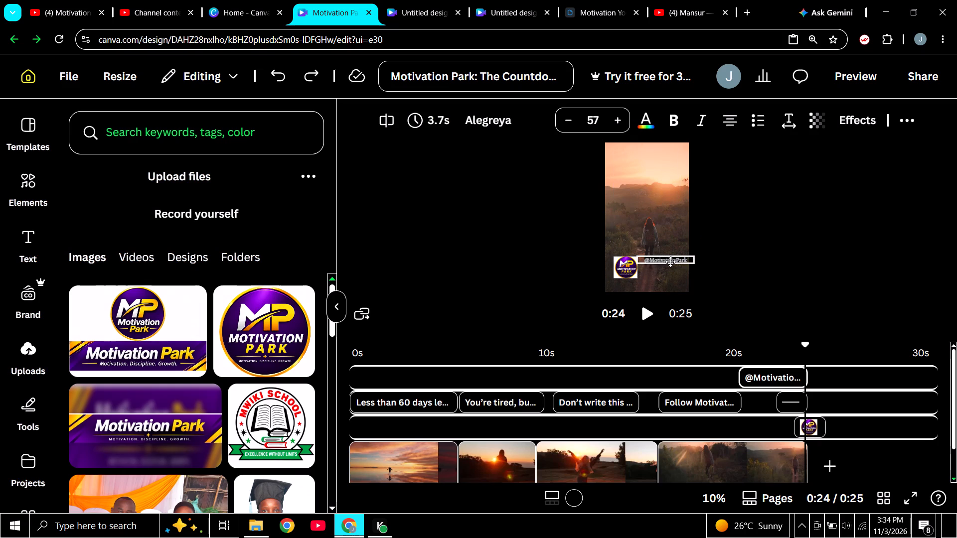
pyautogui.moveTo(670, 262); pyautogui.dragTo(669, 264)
# Shrink the round logo beside the handle to about 244 by 222.
pyautogui.click(624, 270)
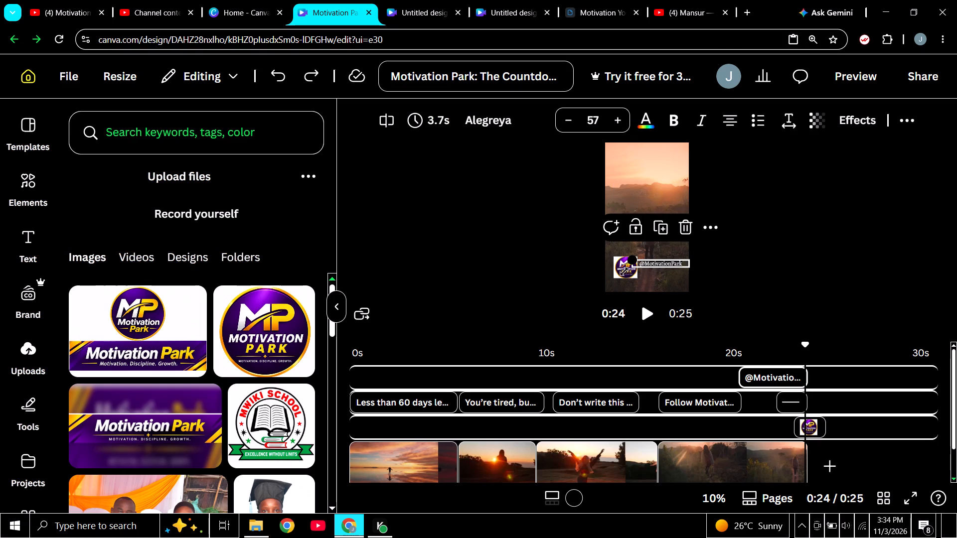
pyautogui.click(622, 266)
pyautogui.moveTo(637, 254); pyautogui.dragTo(635, 255)
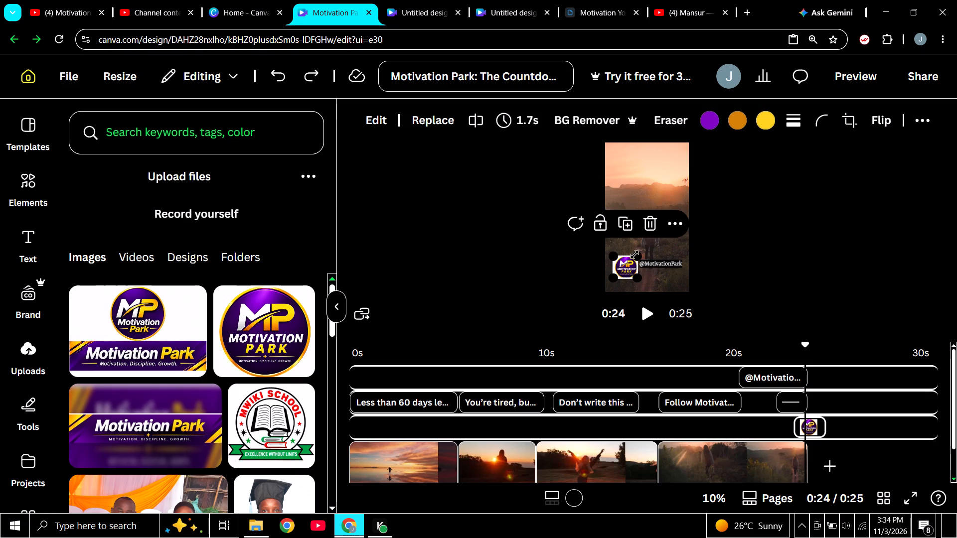
pyautogui.moveTo(635, 255); pyautogui.dragTo(631, 259)
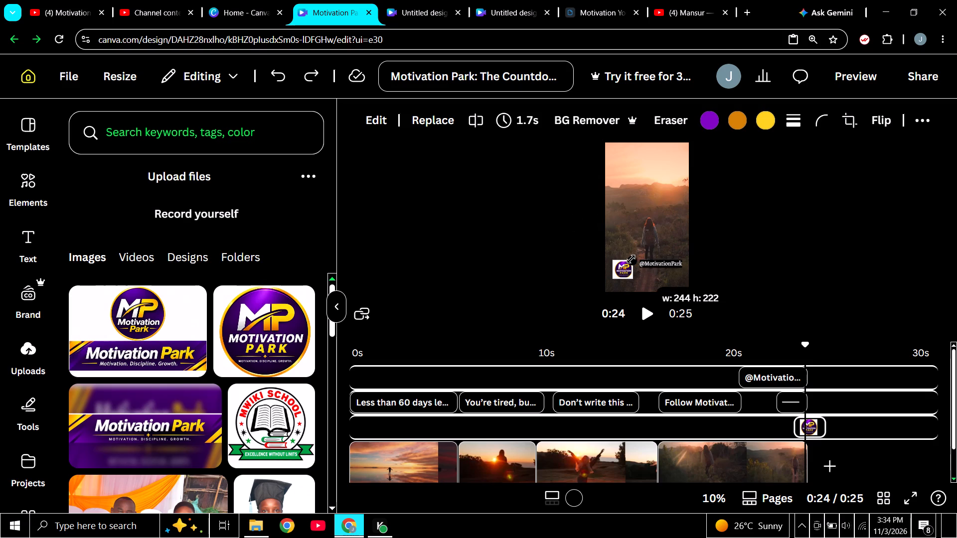
pyautogui.moveTo(631, 259); pyautogui.dragTo(631, 259)
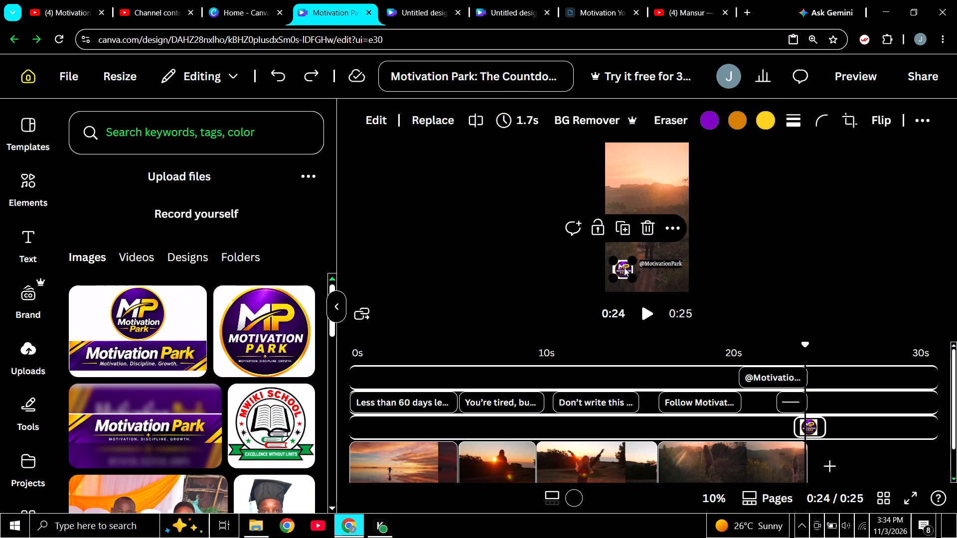
# Move the round logo to the top-left corner of the video frame, aligned with the margin guides.
pyautogui.moveTo(623, 269); pyautogui.dragTo(619, 156)
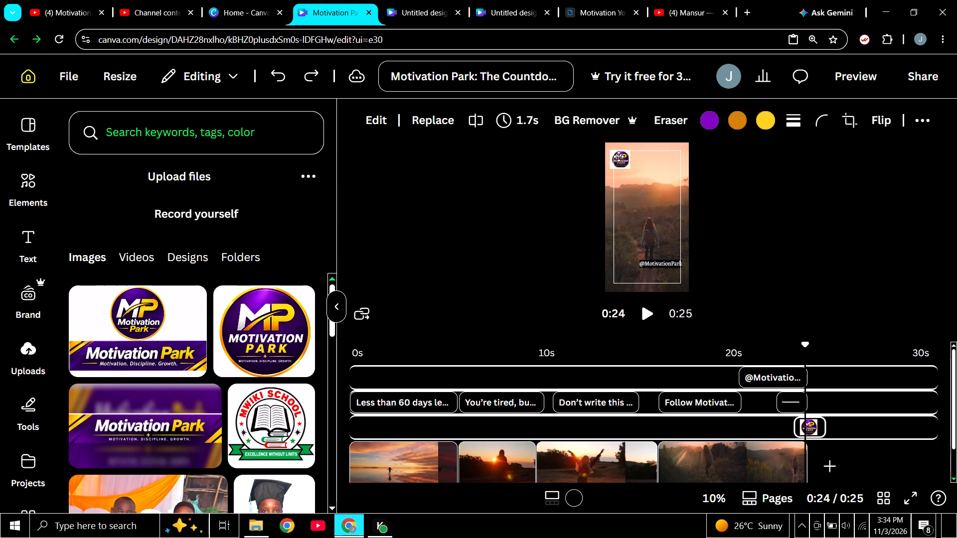
pyautogui.moveTo(619, 156); pyautogui.dragTo(623, 165)
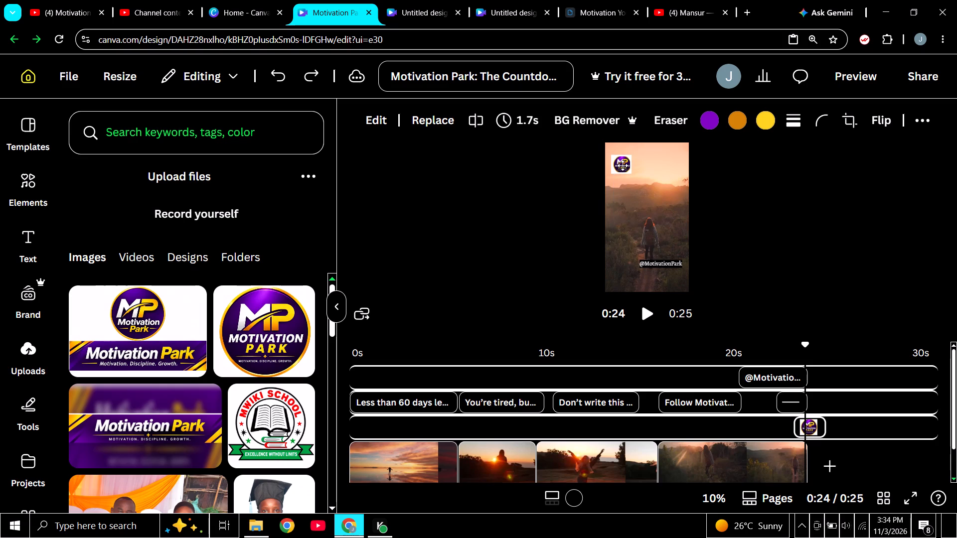
pyautogui.moveTo(623, 165); pyautogui.dragTo(626, 161)
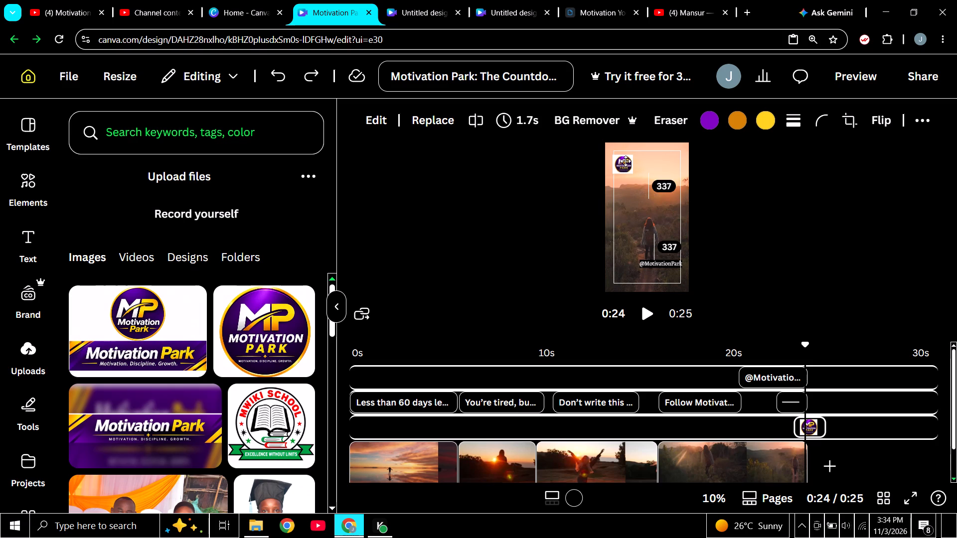
pyautogui.moveTo(626, 161); pyautogui.dragTo(626, 160)
pyautogui.click(667, 266)
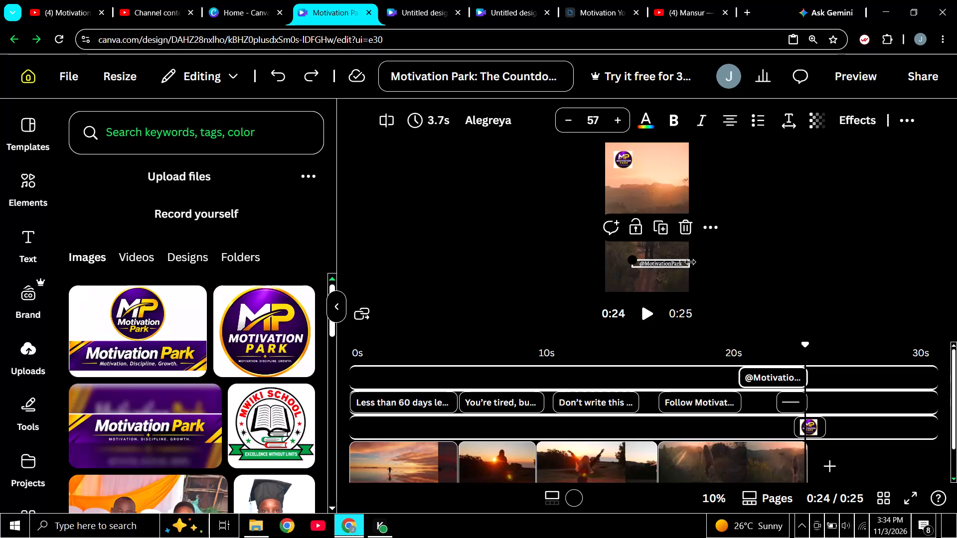
pyautogui.moveTo(690, 262); pyautogui.dragTo(678, 260)
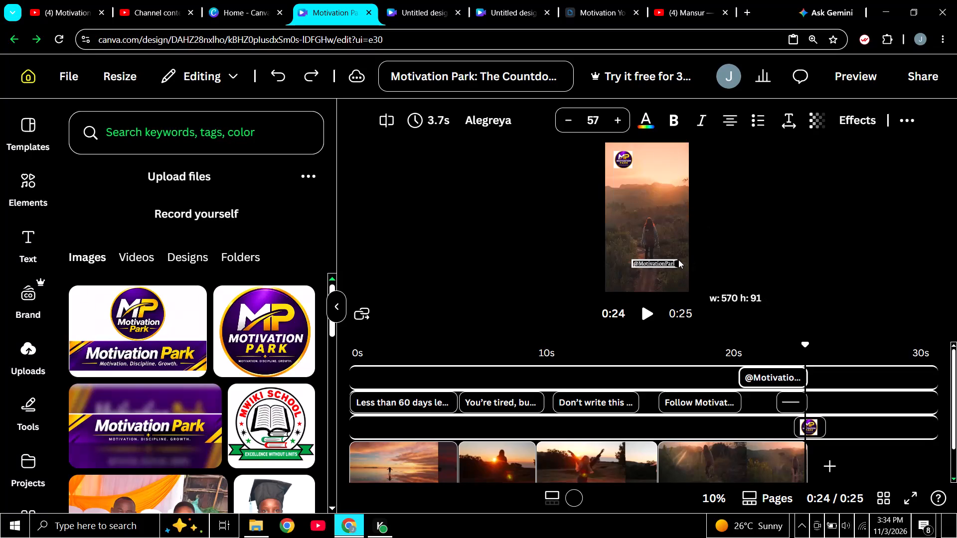
pyautogui.moveTo(678, 260); pyautogui.dragTo(677, 260)
pyautogui.moveTo(661, 261); pyautogui.dragTo(670, 155)
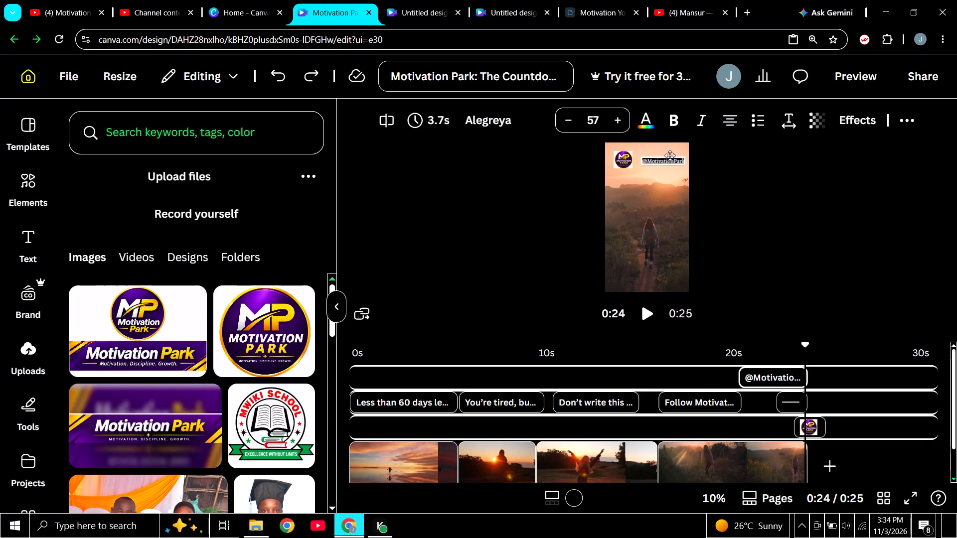
pyautogui.moveTo(670, 155); pyautogui.dragTo(667, 153)
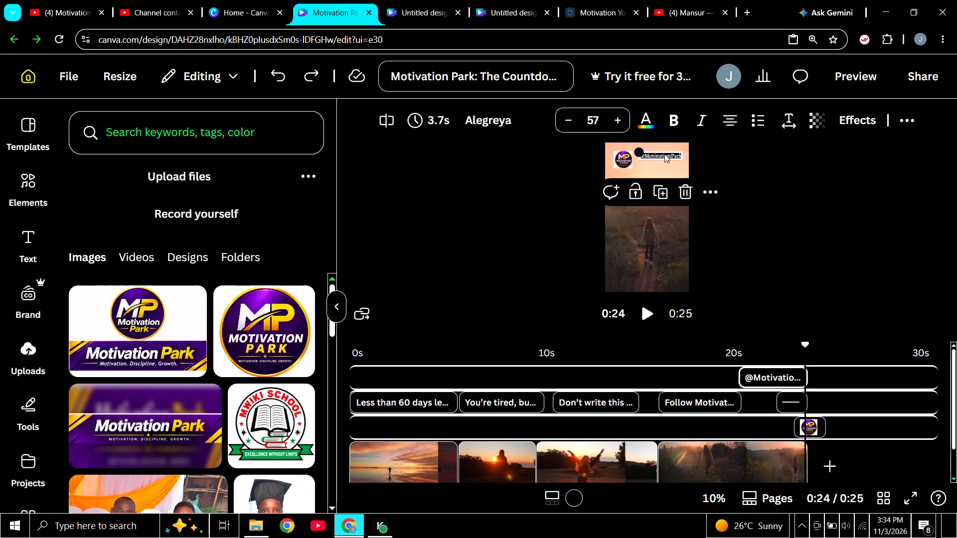
pyautogui.click(684, 155)
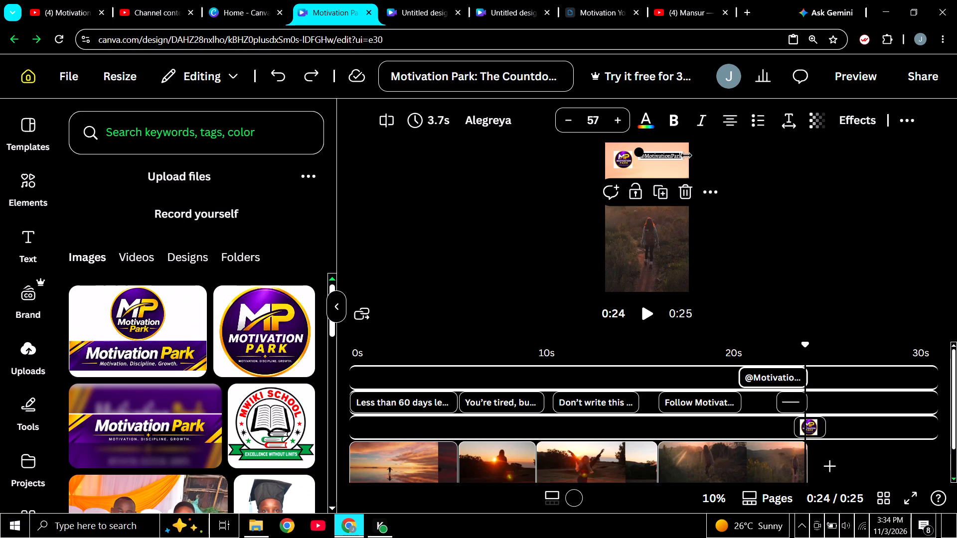
pyautogui.moveTo(663, 152); pyautogui.dragTo(660, 151)
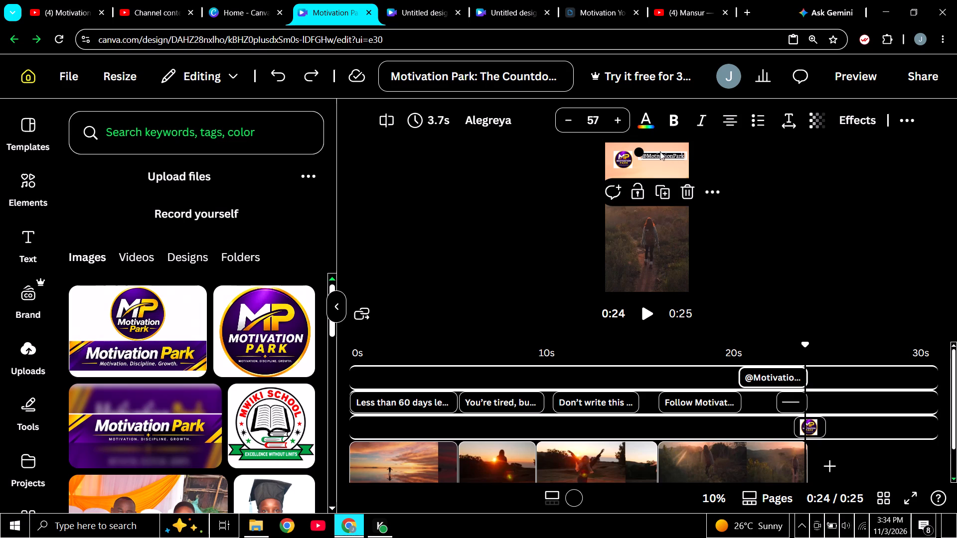
pyautogui.moveTo(660, 151); pyautogui.dragTo(658, 151)
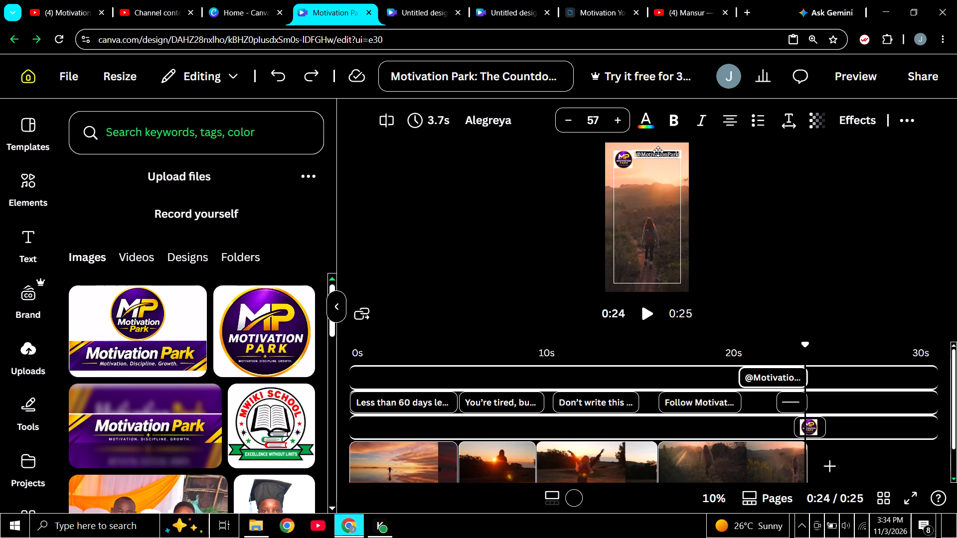
pyautogui.moveTo(658, 151); pyautogui.dragTo(656, 154)
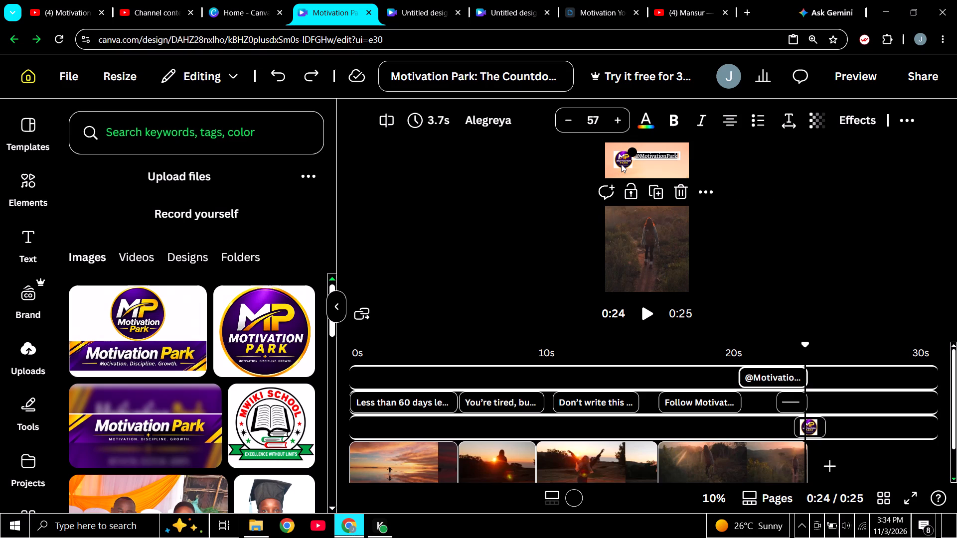
pyautogui.click(621, 164)
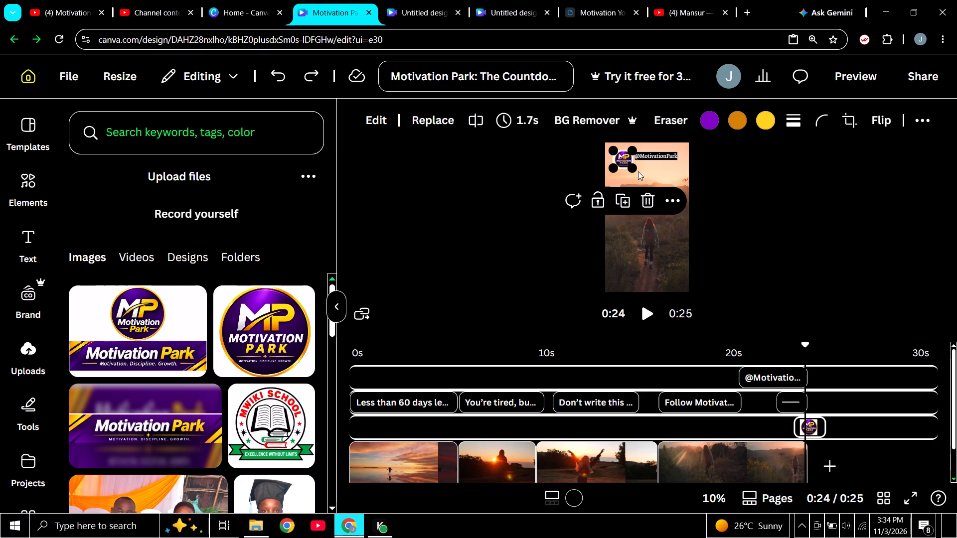
pyautogui.click(672, 244)
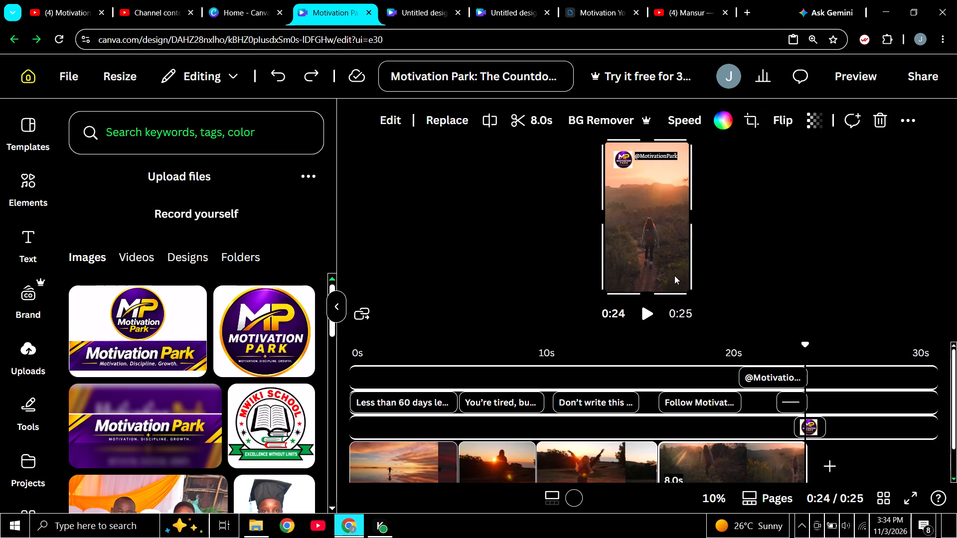
pyautogui.click(652, 154)
pyautogui.click(663, 235)
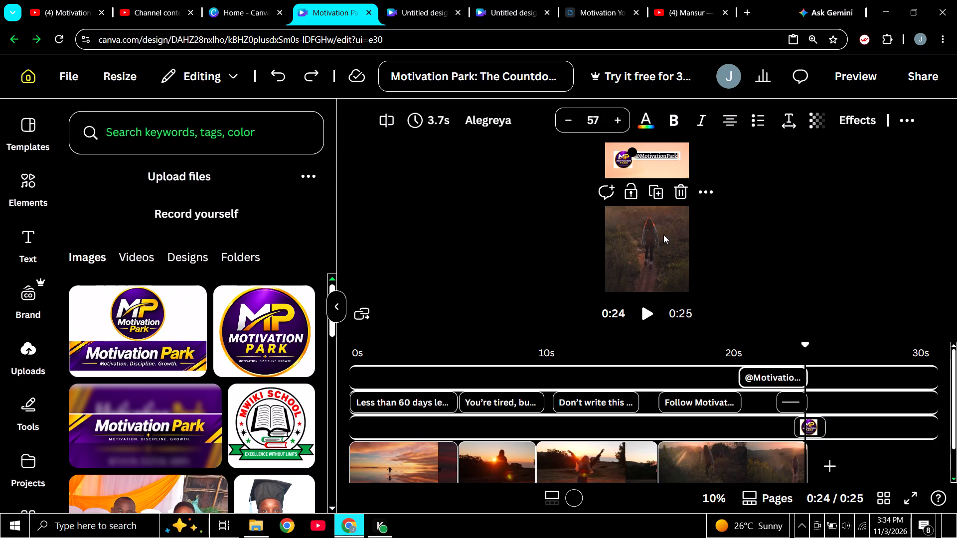
pyautogui.moveTo(804, 351); pyautogui.dragTo(738, 359)
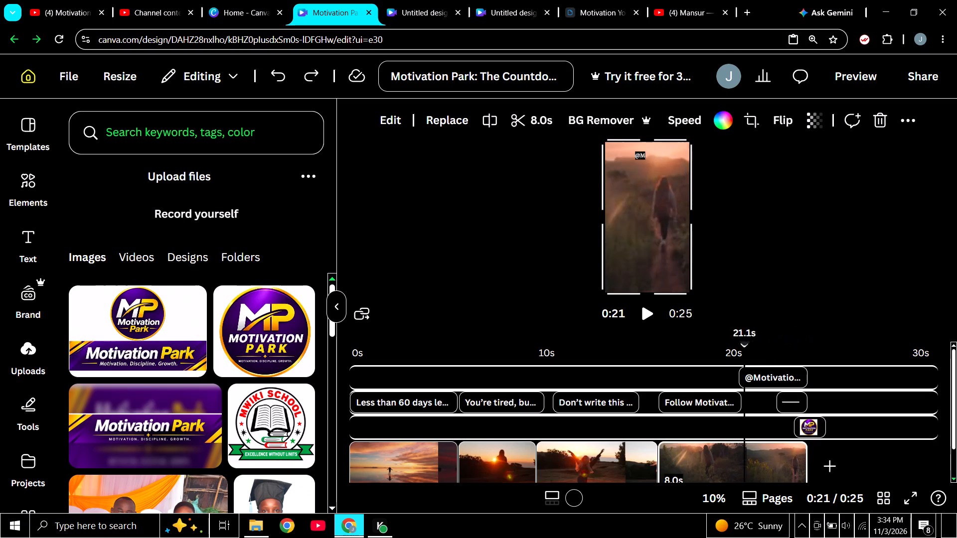
pyautogui.moveTo(738, 359); pyautogui.dragTo(712, 362)
pyautogui.click(642, 311)
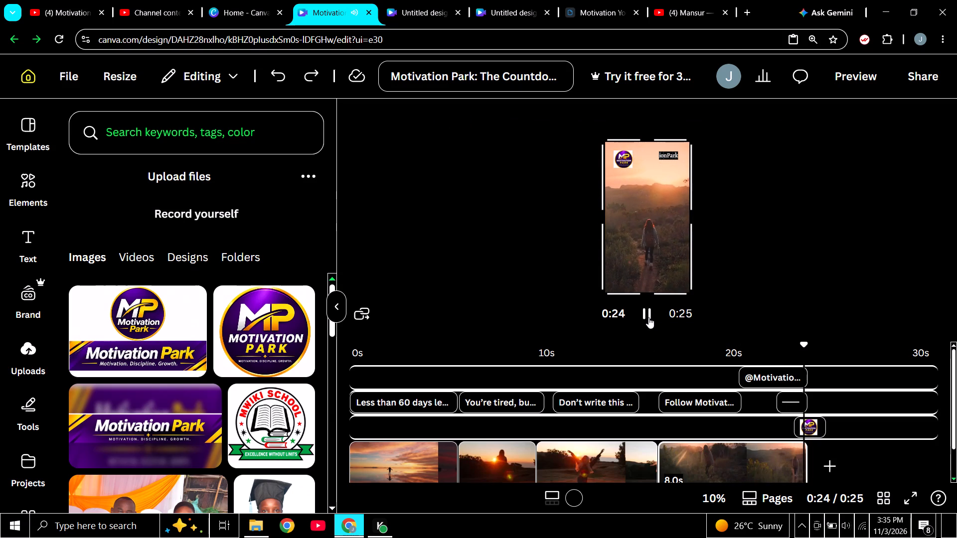
pyautogui.click(648, 317)
# Move the round logo overlay earlier on the timeline so it starts at about 21 seconds, near the handle's start.
pyautogui.moveTo(799, 428); pyautogui.dragTo(789, 432)
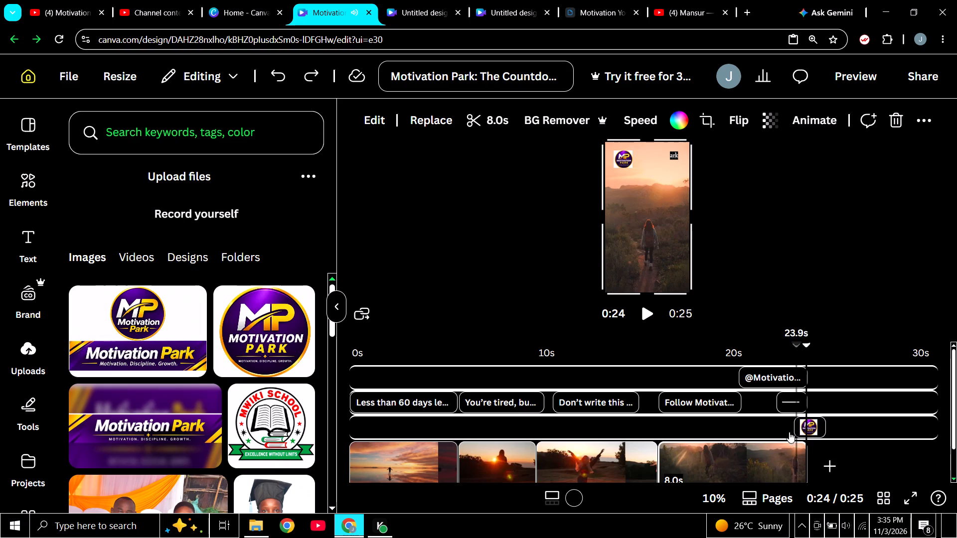
pyautogui.moveTo(789, 432); pyautogui.dragTo(750, 434)
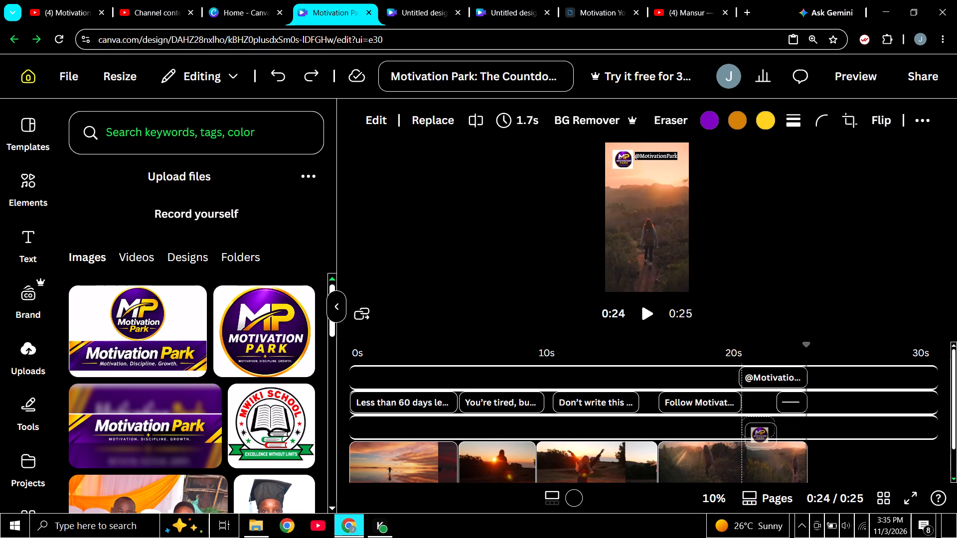
pyautogui.moveTo(750, 434); pyautogui.dragTo(750, 429)
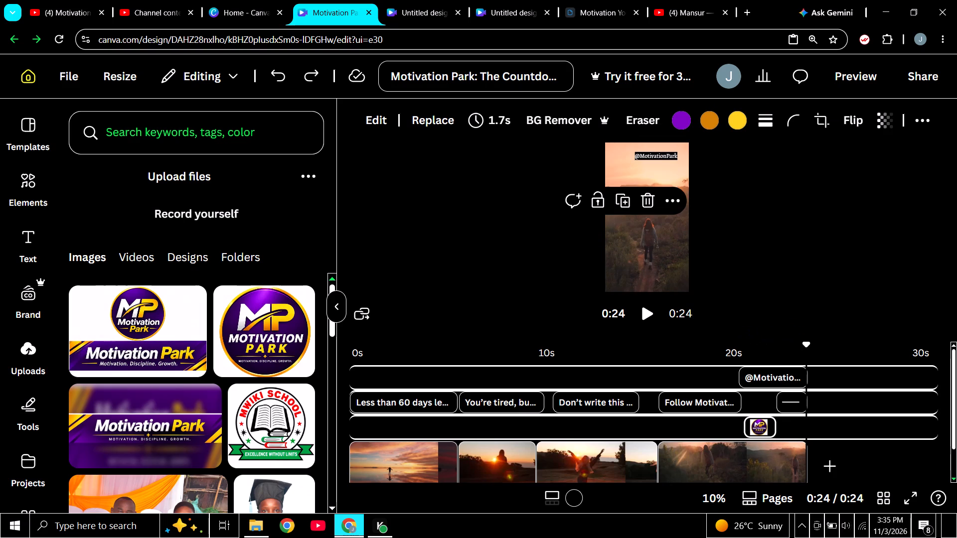
# Play back the ending from the "Follow Motivation Park" caption to check when the logo and handle appear.
pyautogui.moveTo(802, 343); pyautogui.dragTo(675, 344)
pyautogui.click(646, 313)
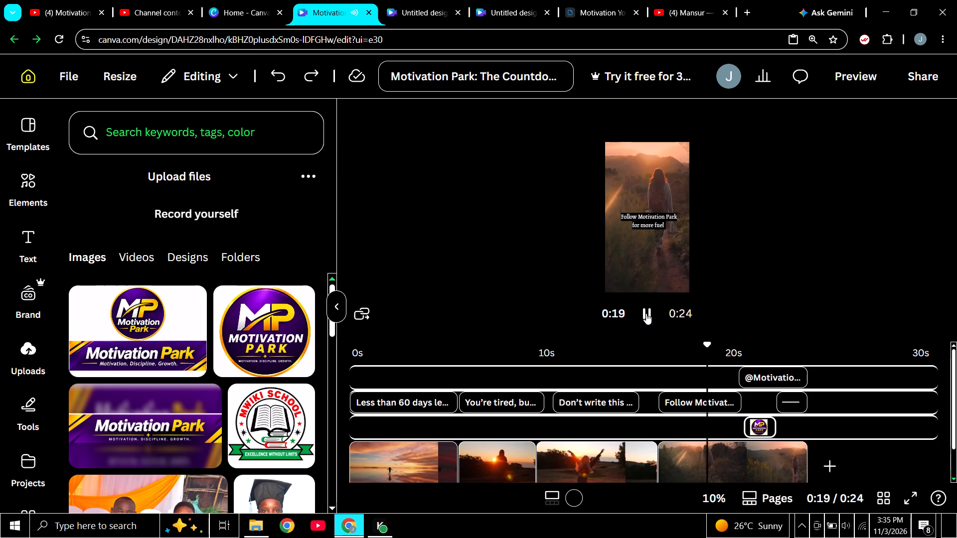
pyautogui.click(646, 313)
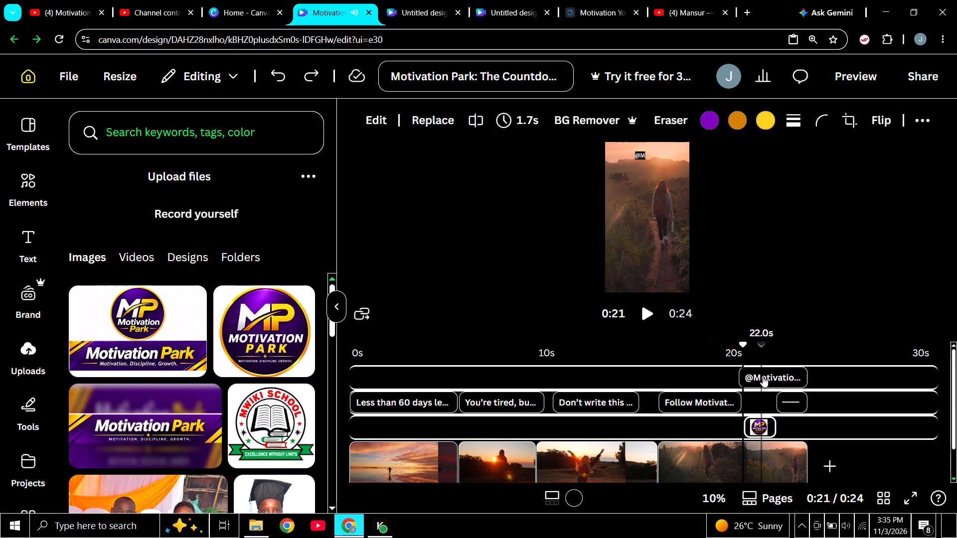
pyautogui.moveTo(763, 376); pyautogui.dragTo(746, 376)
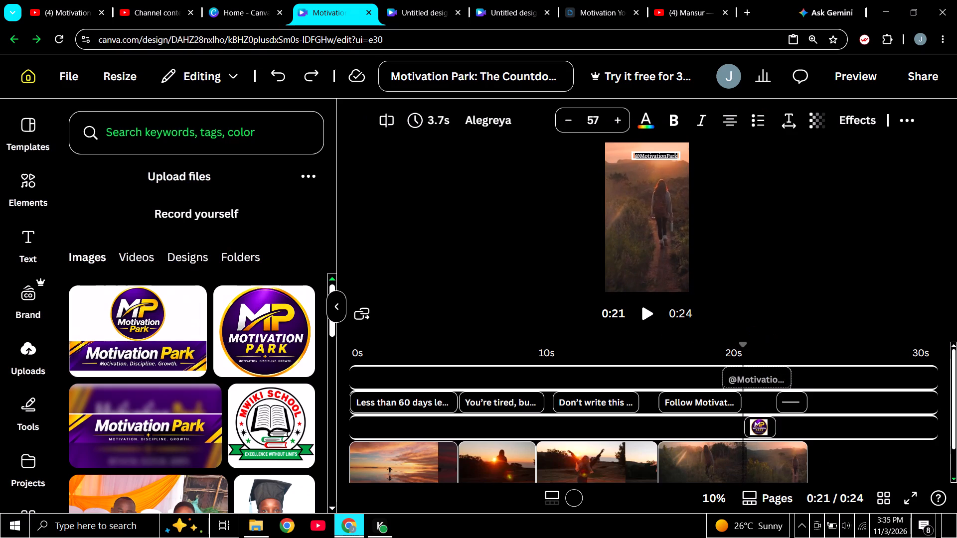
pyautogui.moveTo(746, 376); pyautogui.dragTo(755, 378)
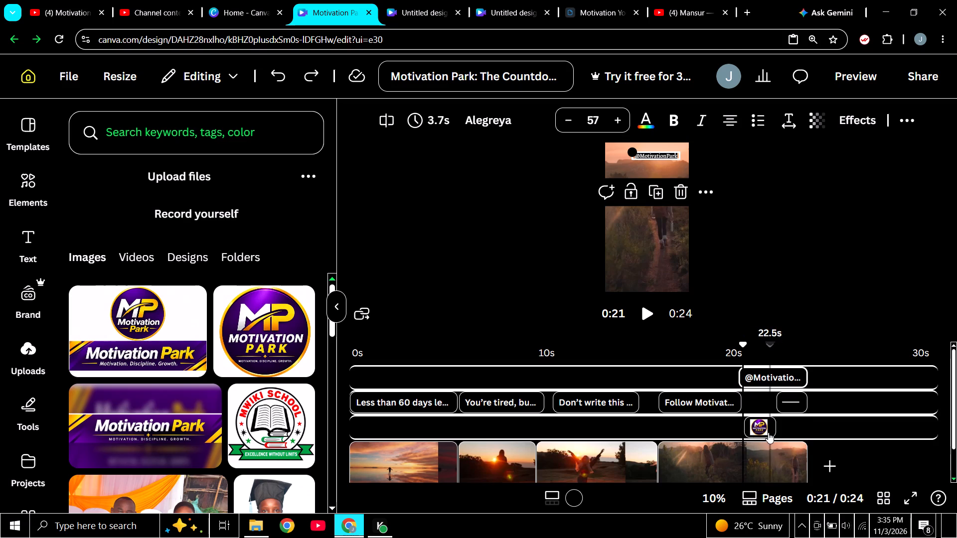
# Play back the ending from about 18 seconds to compare the timing of the logo and the handle.
pyautogui.click(766, 427)
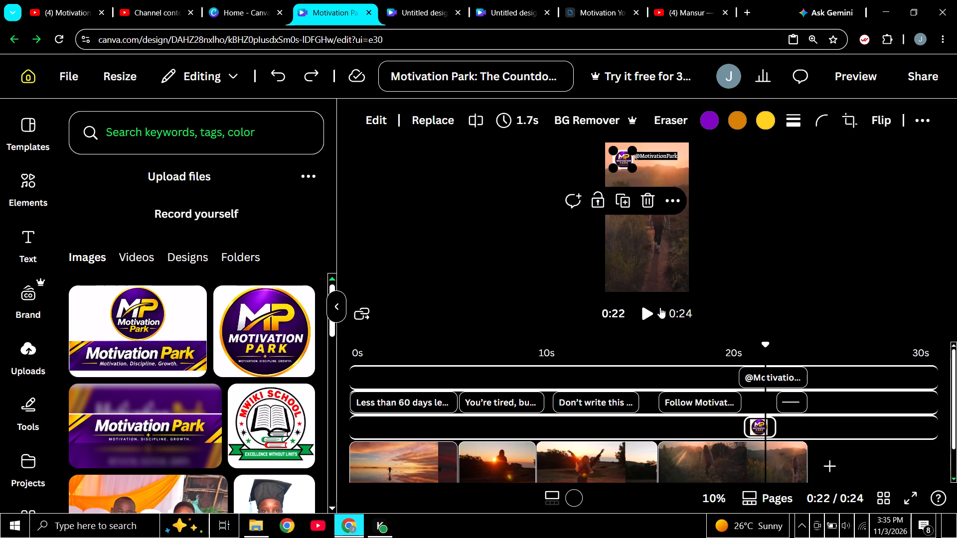
pyautogui.moveTo(765, 346); pyautogui.dragTo(691, 345)
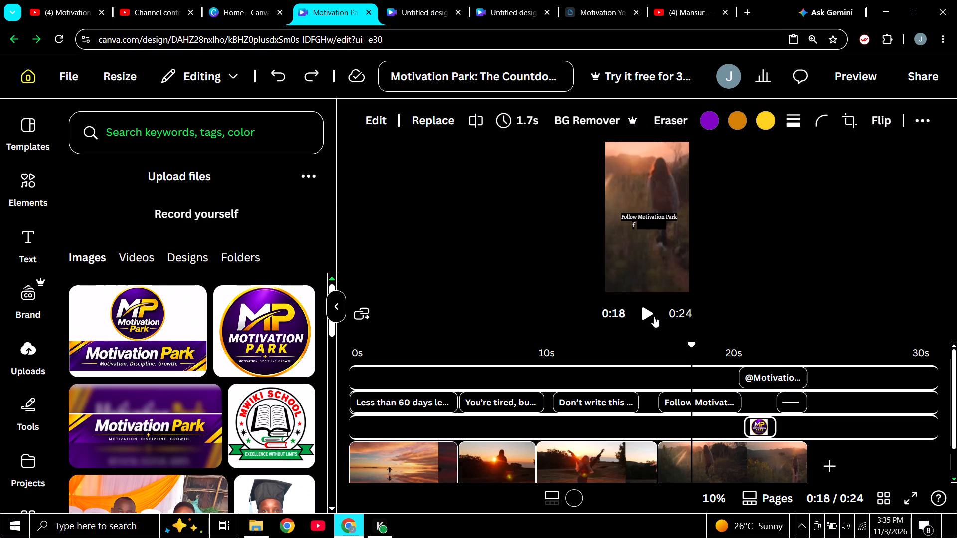
pyautogui.click(650, 318)
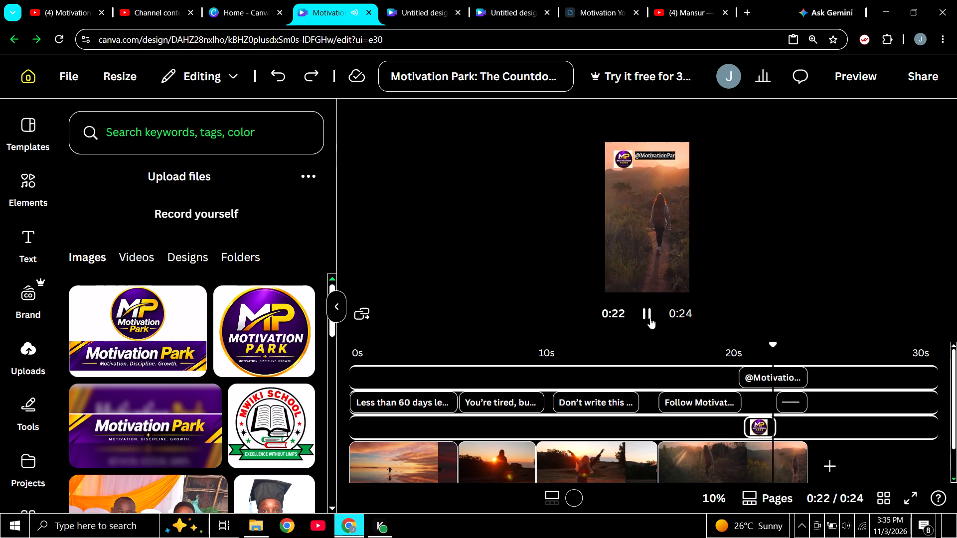
pyautogui.click(650, 318)
pyautogui.click(650, 318)
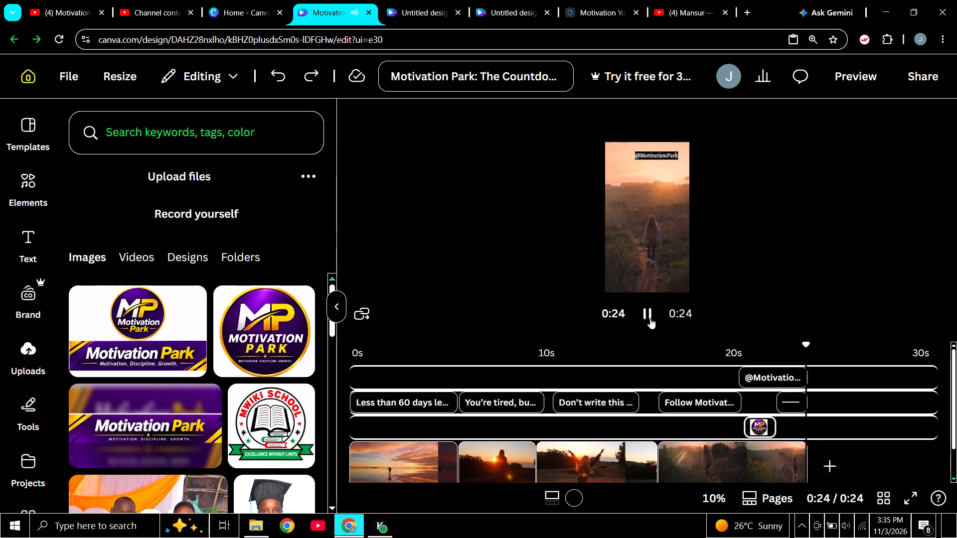
pyautogui.click(762, 427)
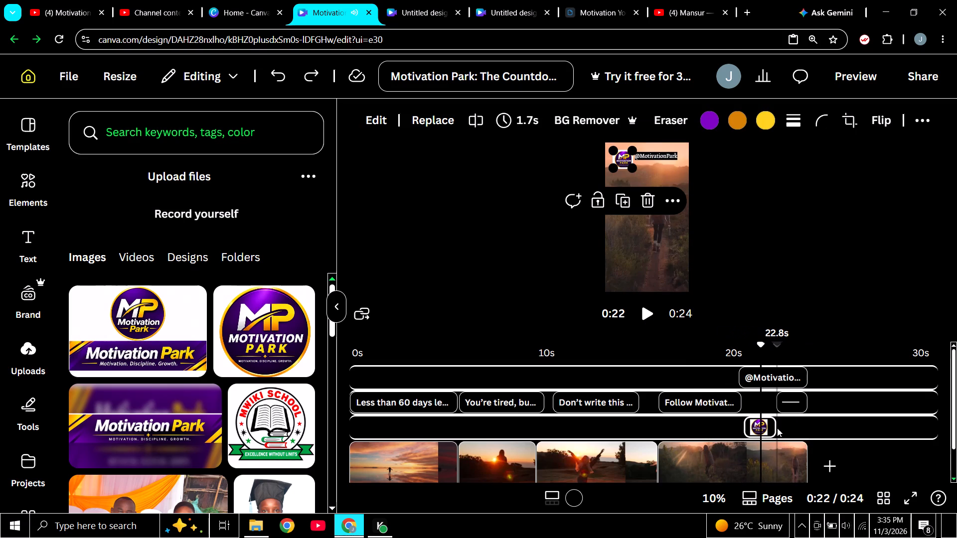
pyautogui.moveTo(774, 428); pyautogui.dragTo(794, 427)
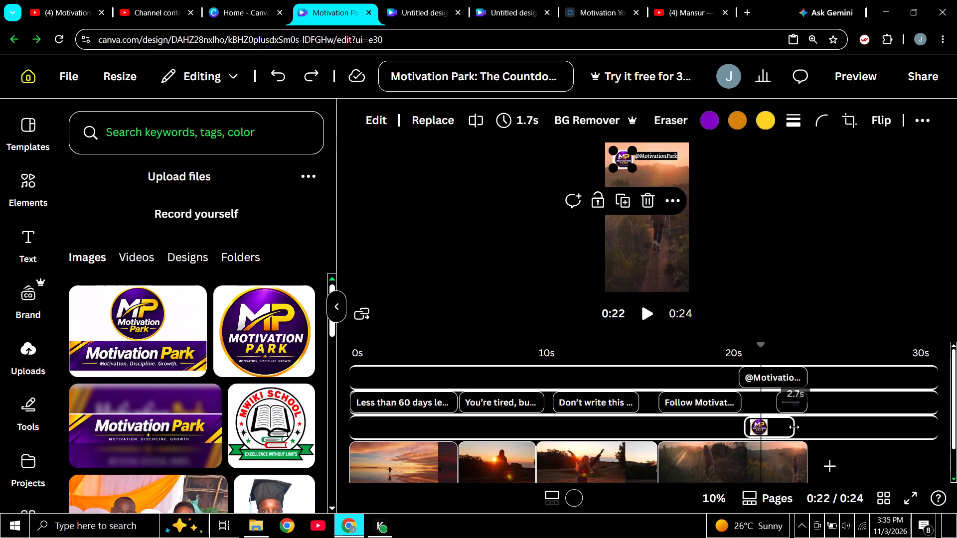
pyautogui.moveTo(794, 427); pyautogui.dragTo(803, 427)
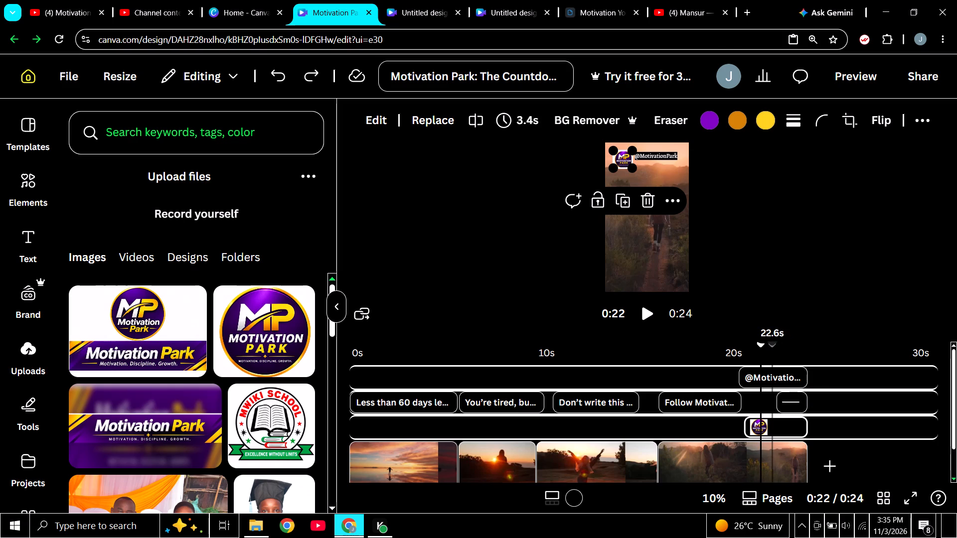
# Play back the ending from before the logo's start to check that logo and handle stay on screen until the end.
pyautogui.moveTo(759, 344); pyautogui.dragTo(719, 344)
pyautogui.click(647, 314)
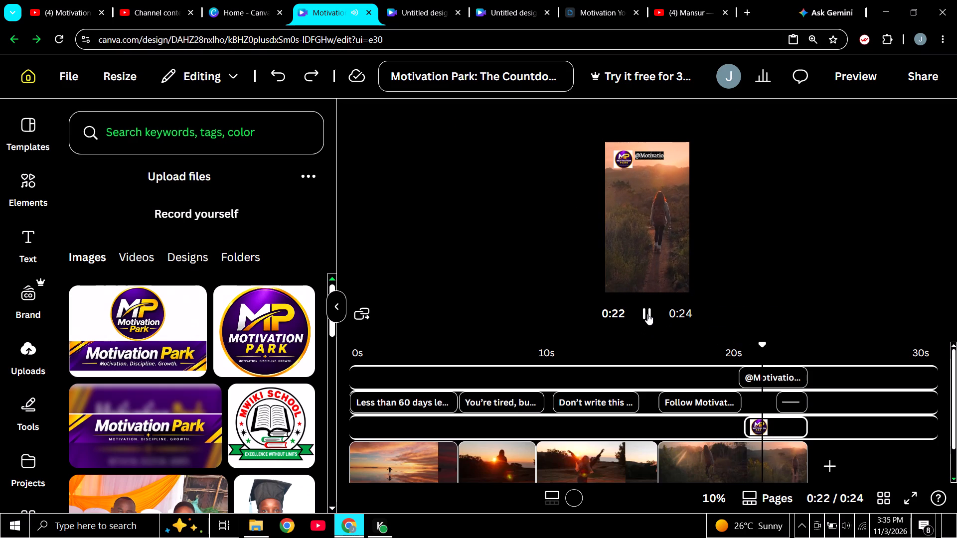
pyautogui.click(647, 314)
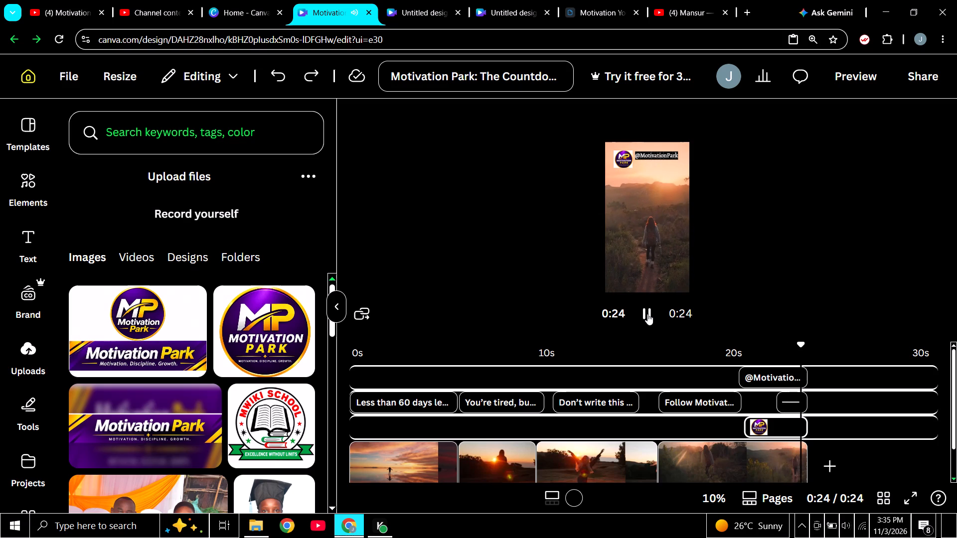
pyautogui.click(630, 162)
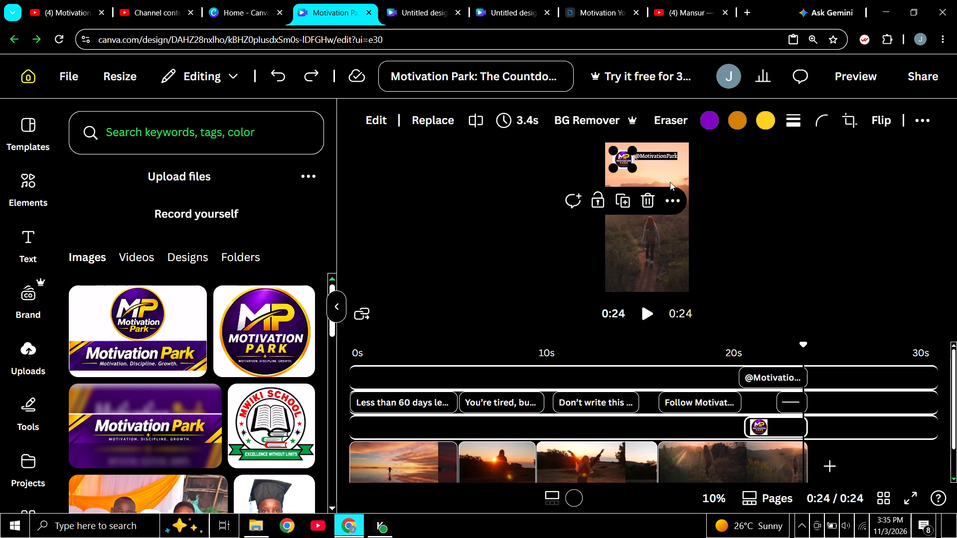
pyautogui.click(772, 263)
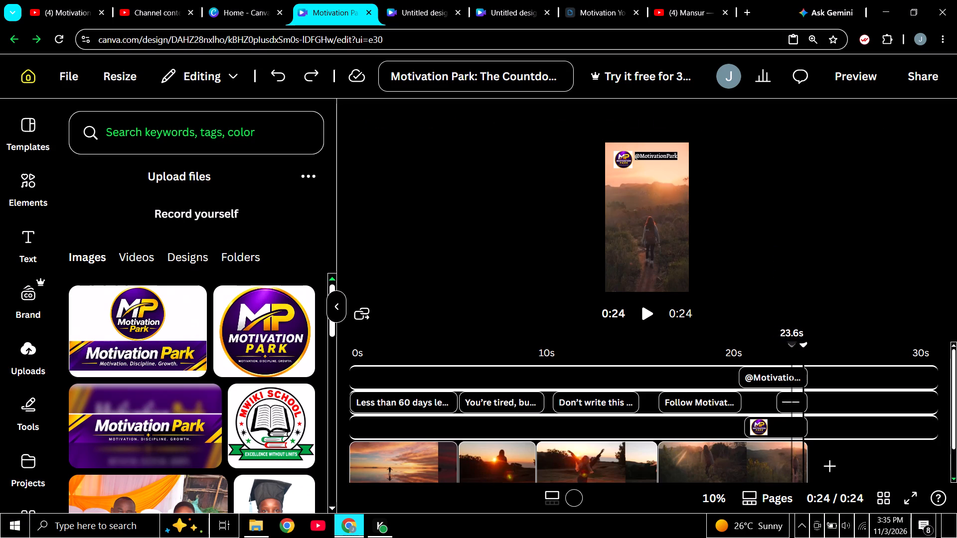
pyautogui.moveTo(802, 345); pyautogui.dragTo(697, 351)
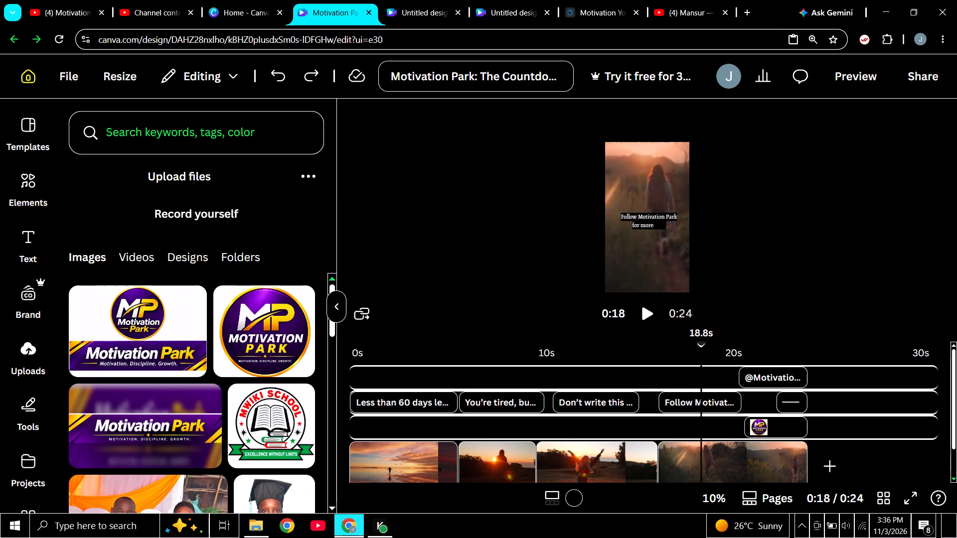
pyautogui.moveTo(697, 351); pyautogui.dragTo(691, 352)
pyautogui.click(649, 315)
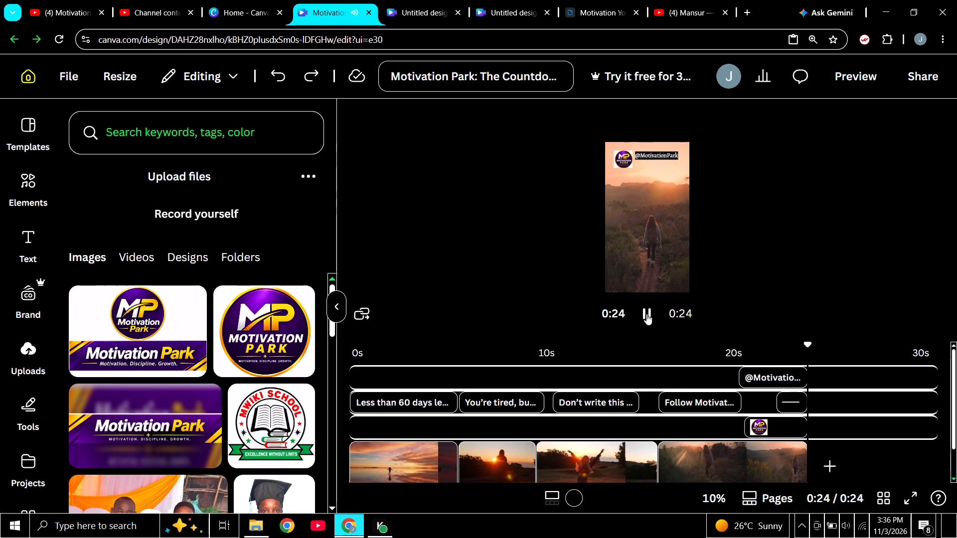
pyautogui.click(646, 314)
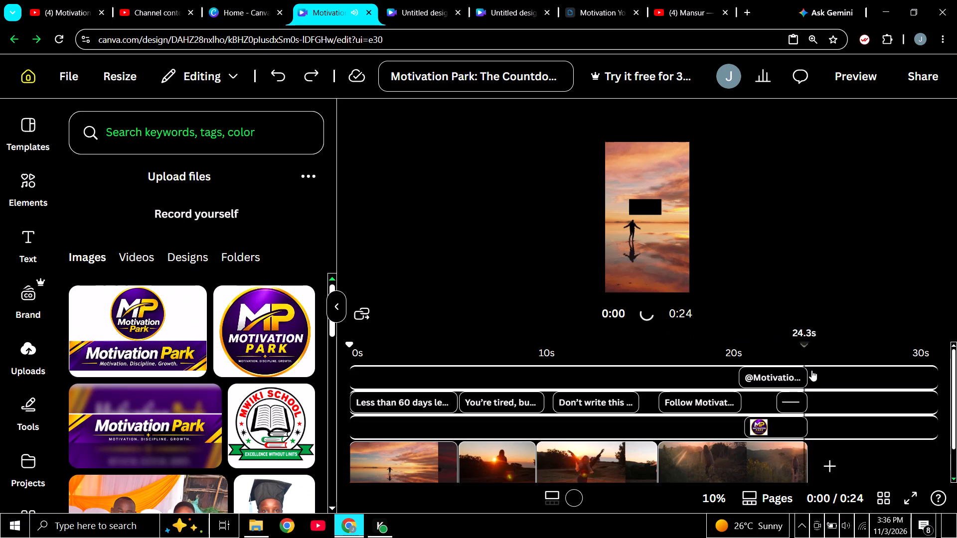
pyautogui.moveTo(804, 355); pyautogui.dragTo(773, 356)
pyautogui.click(648, 313)
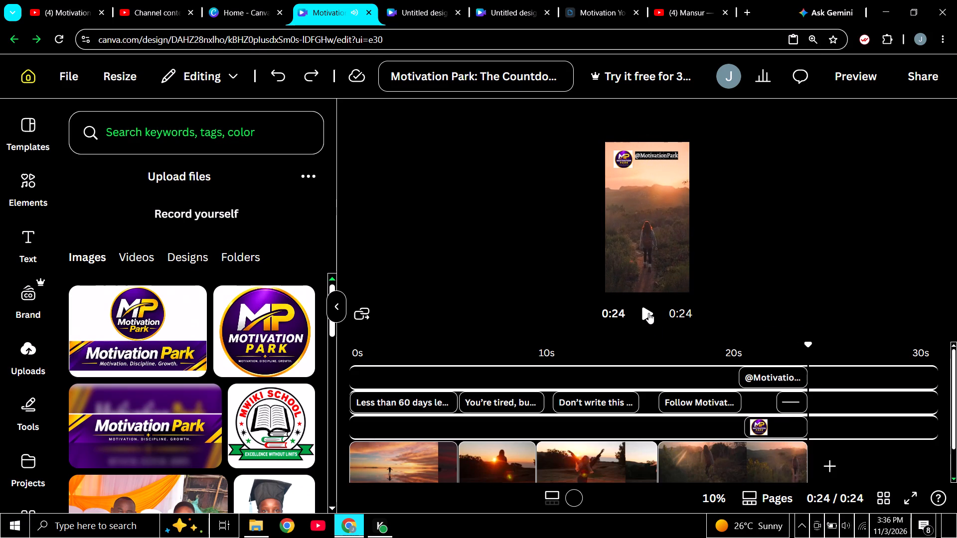
pyautogui.click(648, 313)
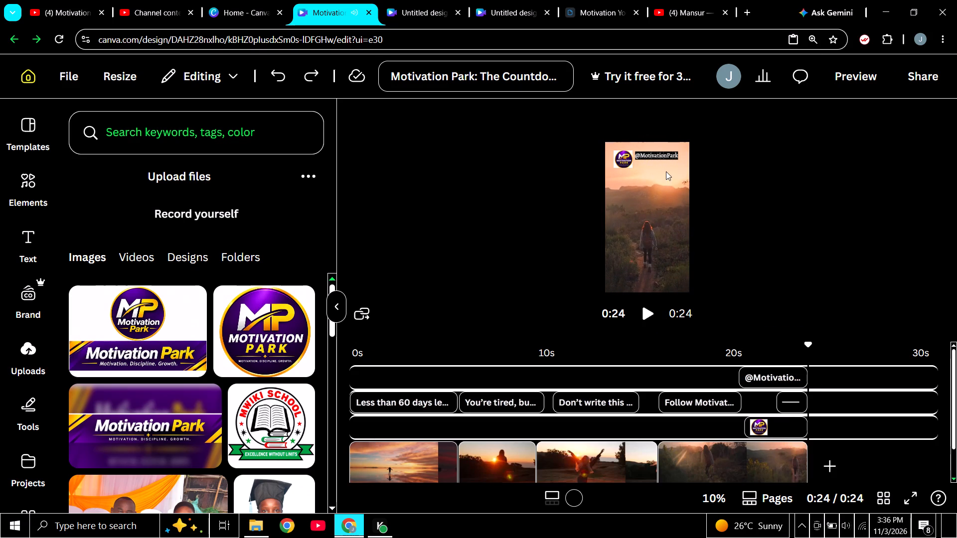
pyautogui.click(647, 313)
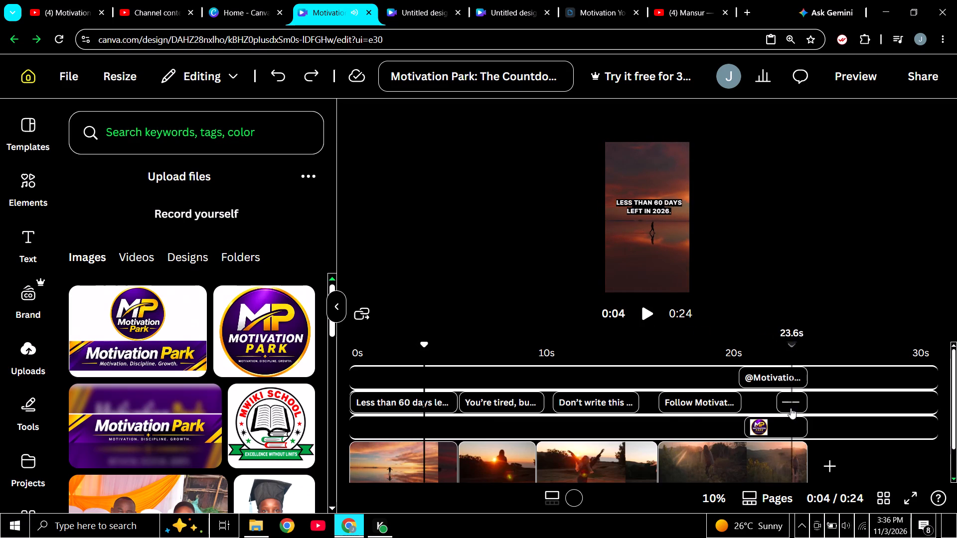
# Copy the closing round logo overlay and place the duplicate at 0 seconds on the same track as the original.
pyautogui.click(758, 426)
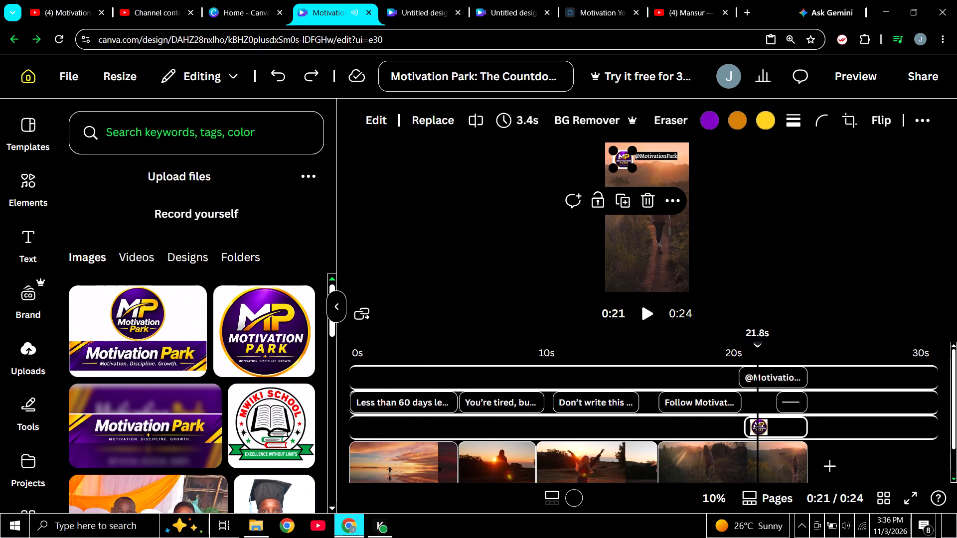
pyautogui.hotkey('ctrl', 'c')
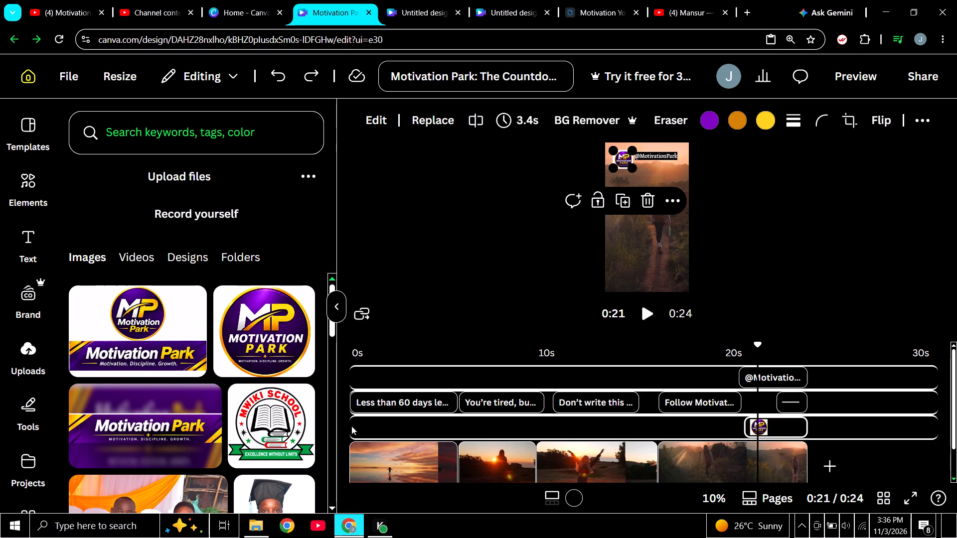
pyautogui.click(371, 429)
pyautogui.hotkey('ctrl', 'v')
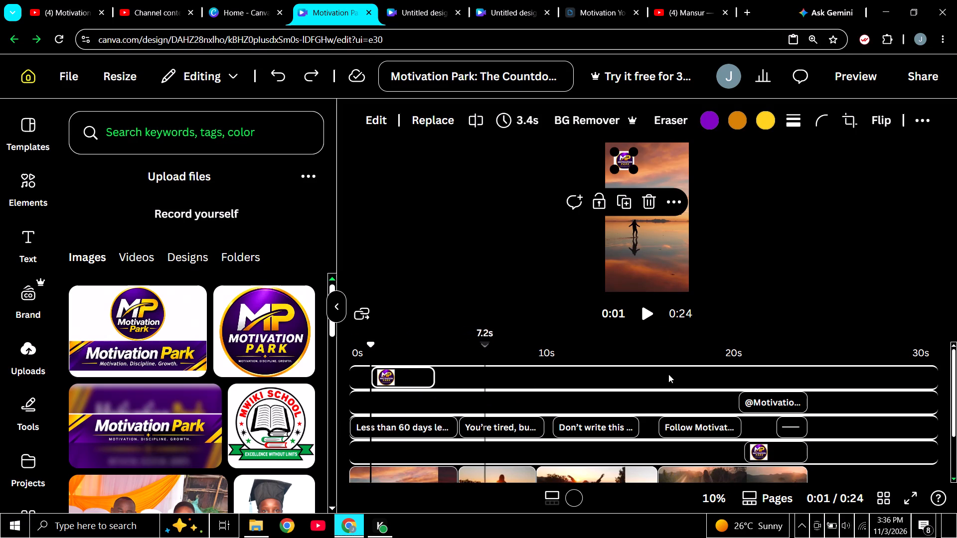
pyautogui.scroll(-1, 655, 361)
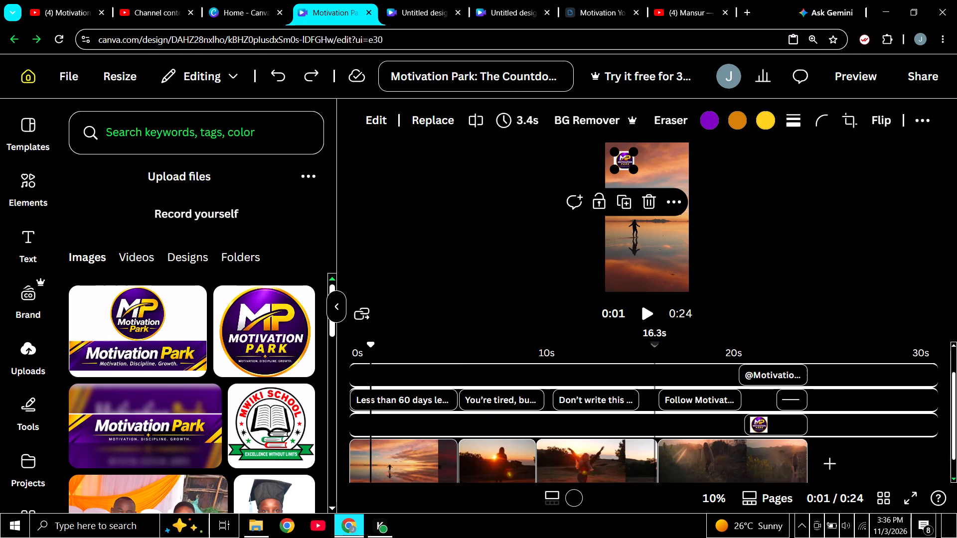
pyautogui.scroll(2, 654, 358)
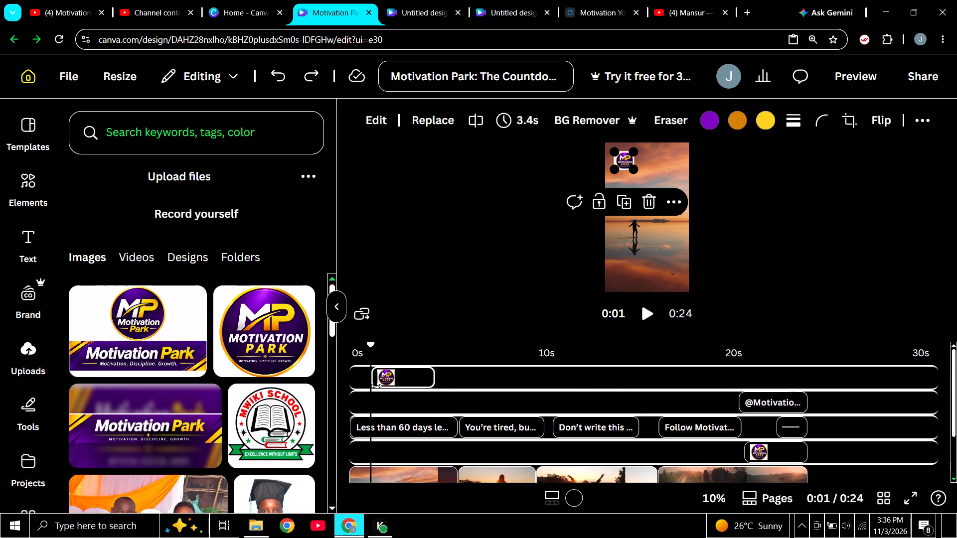
pyautogui.moveTo(404, 378); pyautogui.dragTo(402, 445)
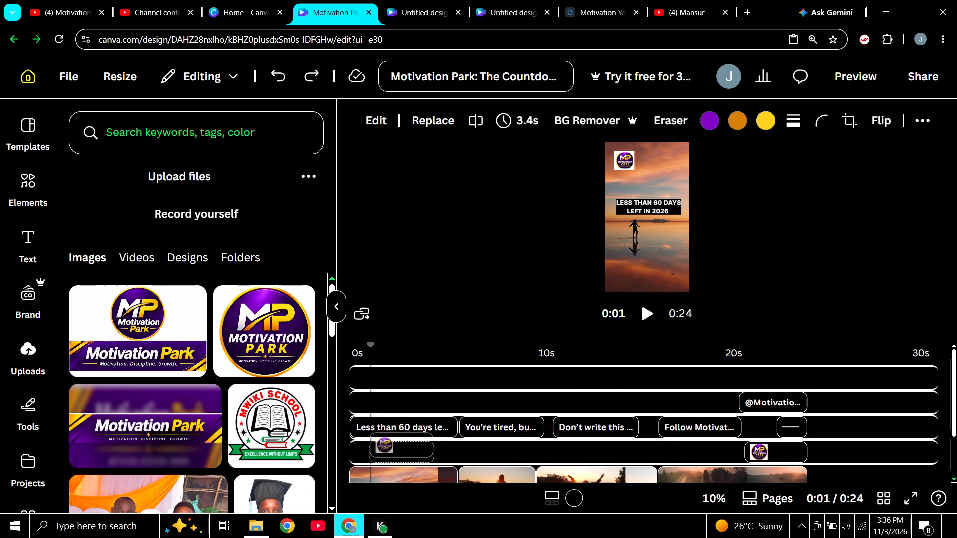
pyautogui.moveTo(402, 445); pyautogui.dragTo(384, 451)
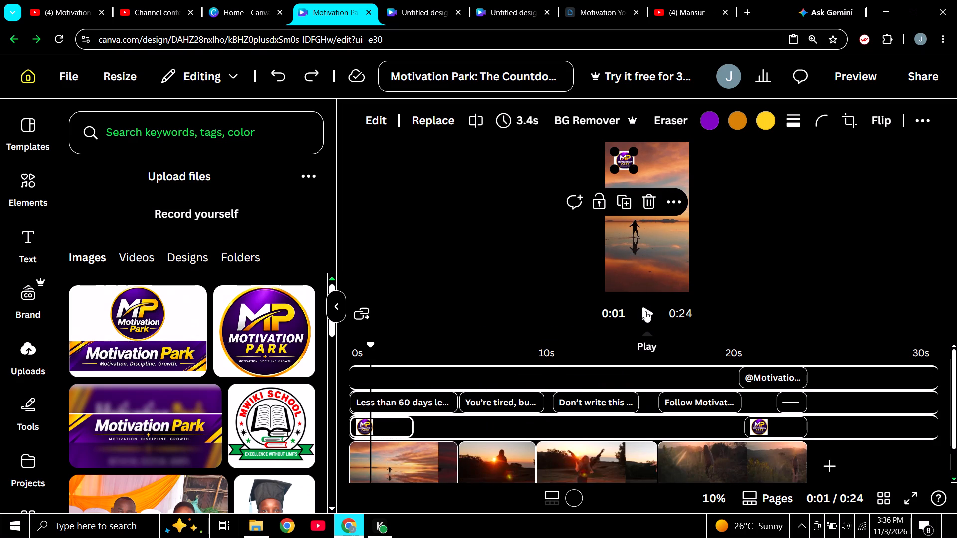
pyautogui.moveTo(370, 345); pyautogui.dragTo(348, 348)
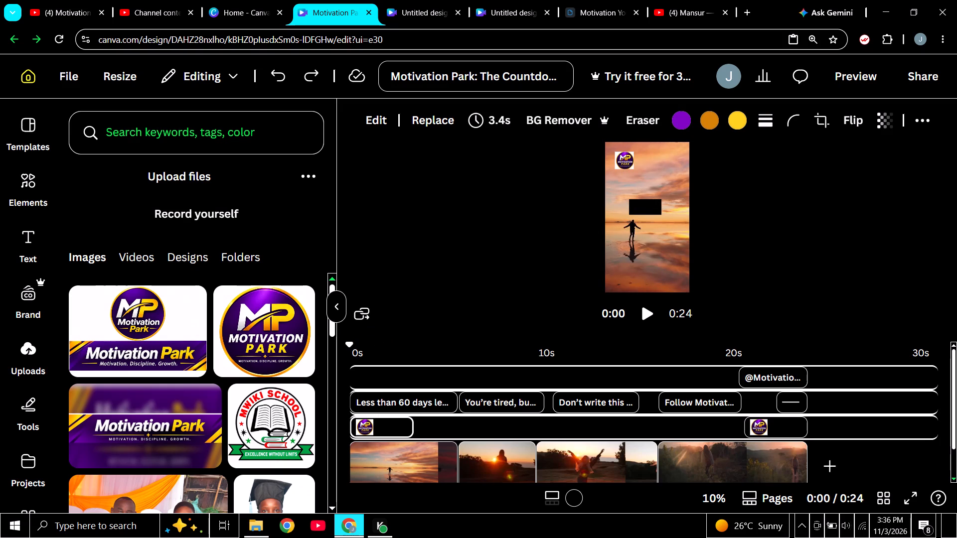
pyautogui.click(768, 377)
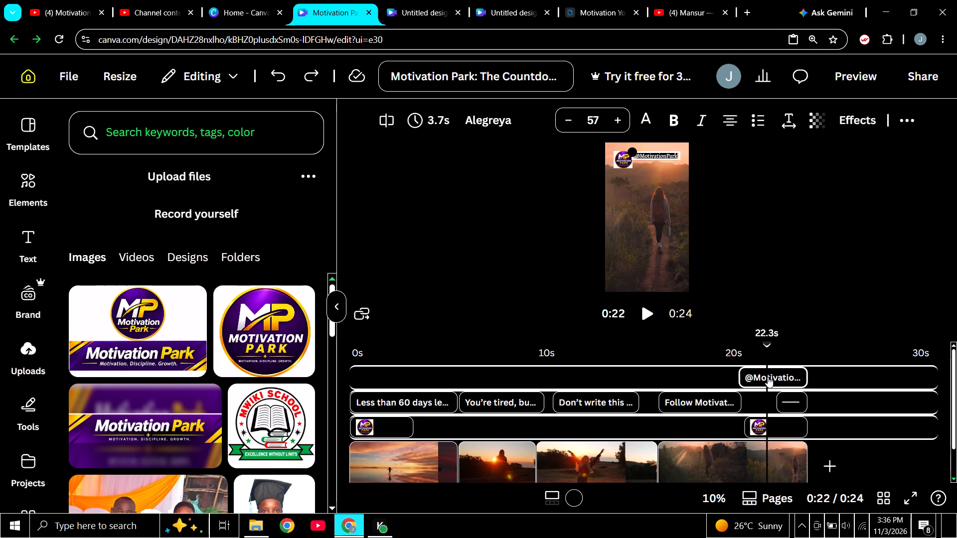
pyautogui.hotkey('ctrl', 'c')
pyautogui.hotkey('ctrl', 'v')
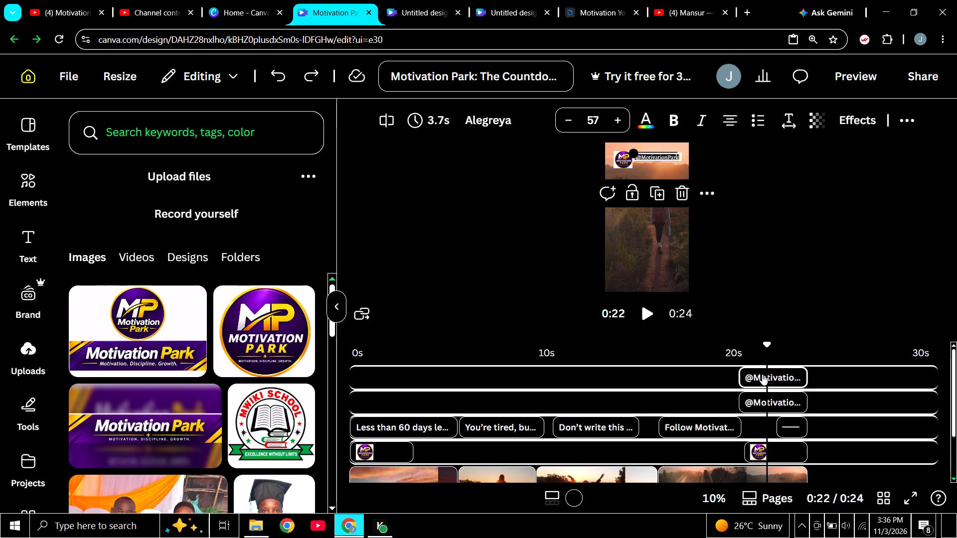
pyautogui.moveTo(758, 399); pyautogui.dragTo(395, 367)
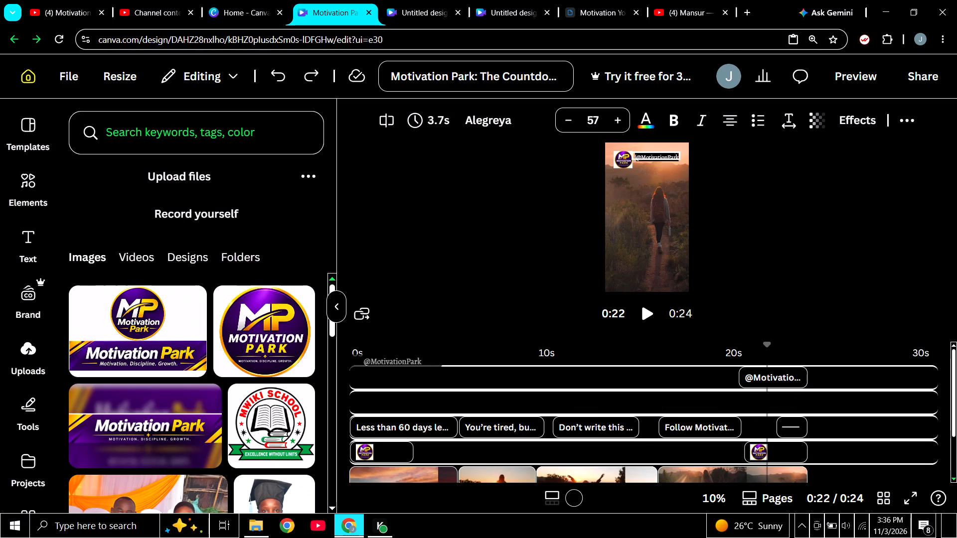
pyautogui.moveTo(395, 367); pyautogui.dragTo(397, 414)
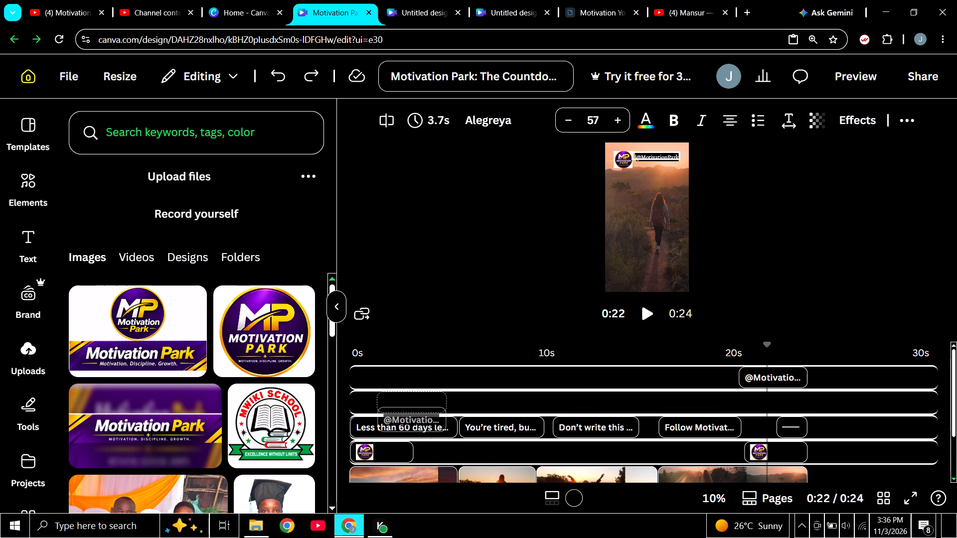
pyautogui.moveTo(397, 414); pyautogui.dragTo(372, 377)
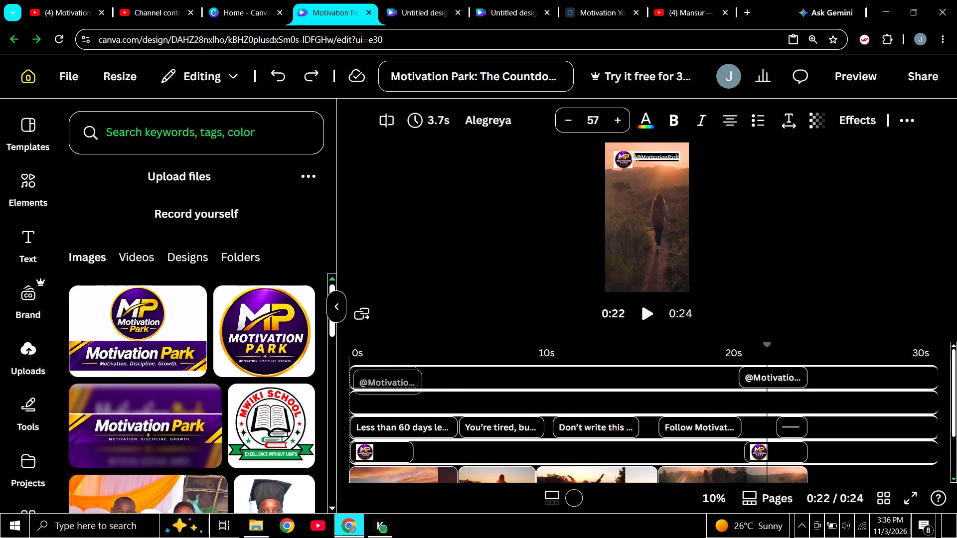
pyautogui.moveTo(372, 377); pyautogui.dragTo(369, 374)
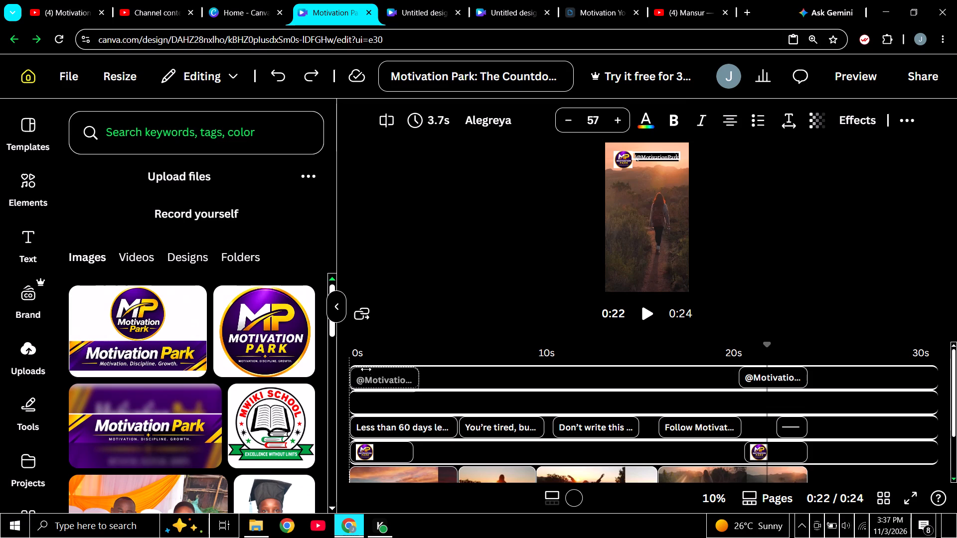
pyautogui.moveTo(656, 156); pyautogui.dragTo(651, 209)
pyautogui.click(649, 156)
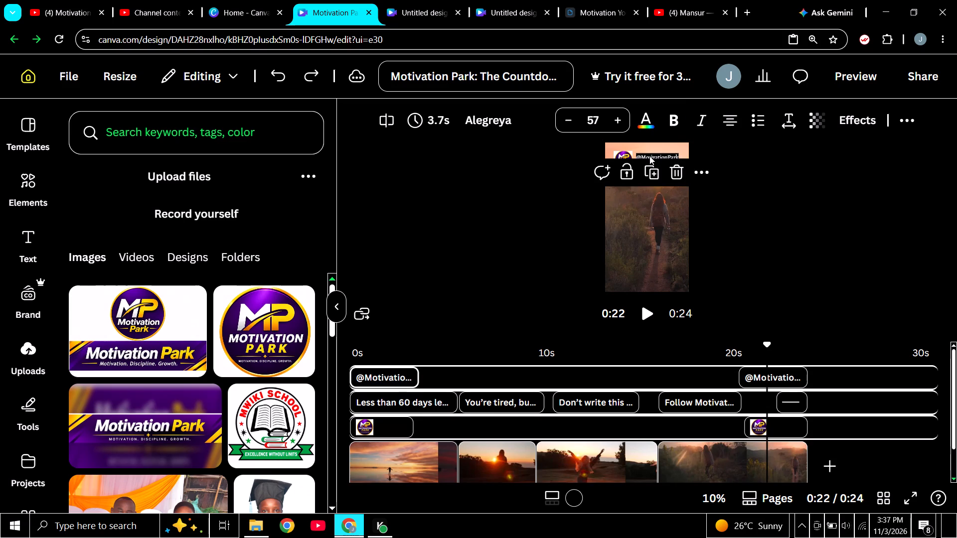
pyautogui.moveTo(649, 156); pyautogui.dragTo(649, 272)
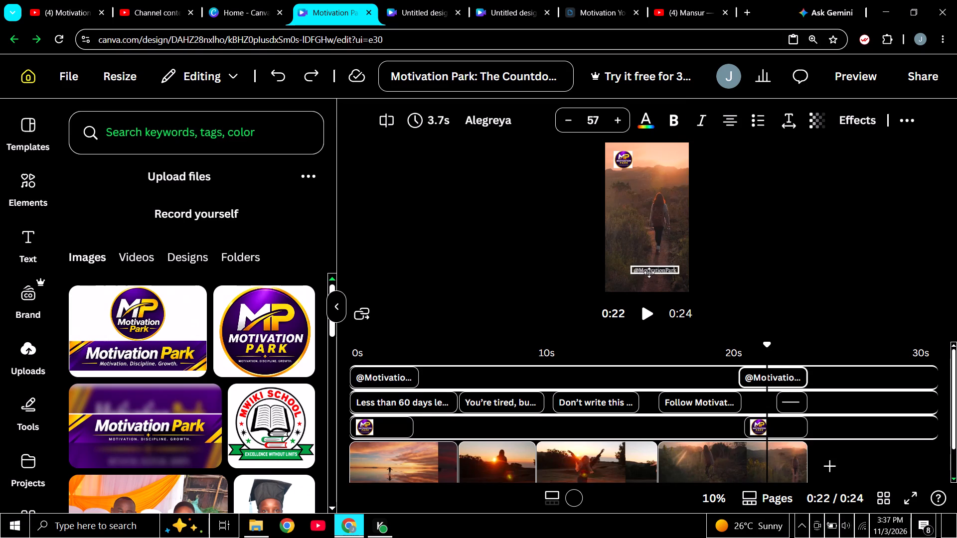
pyautogui.moveTo(649, 272); pyautogui.dragTo(648, 278)
pyautogui.click(624, 161)
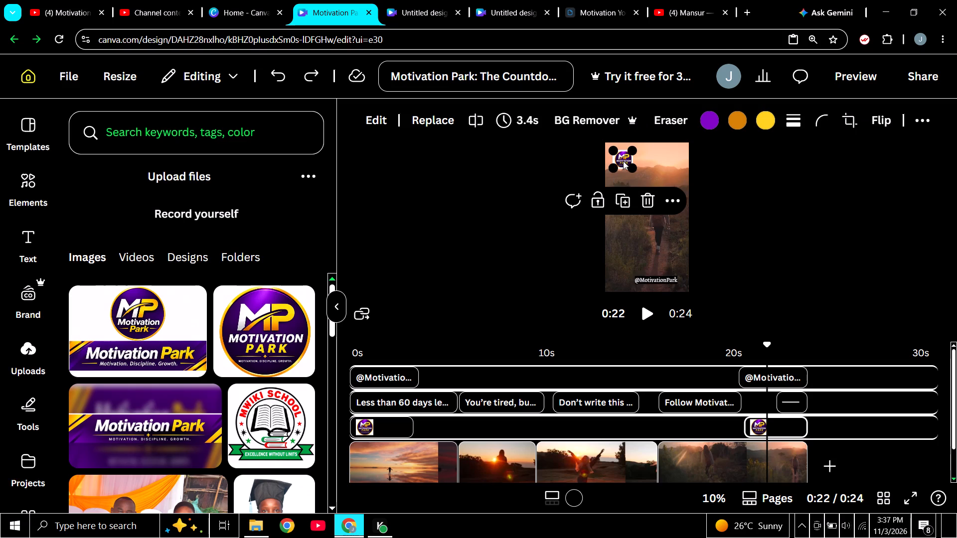
pyautogui.click(623, 161)
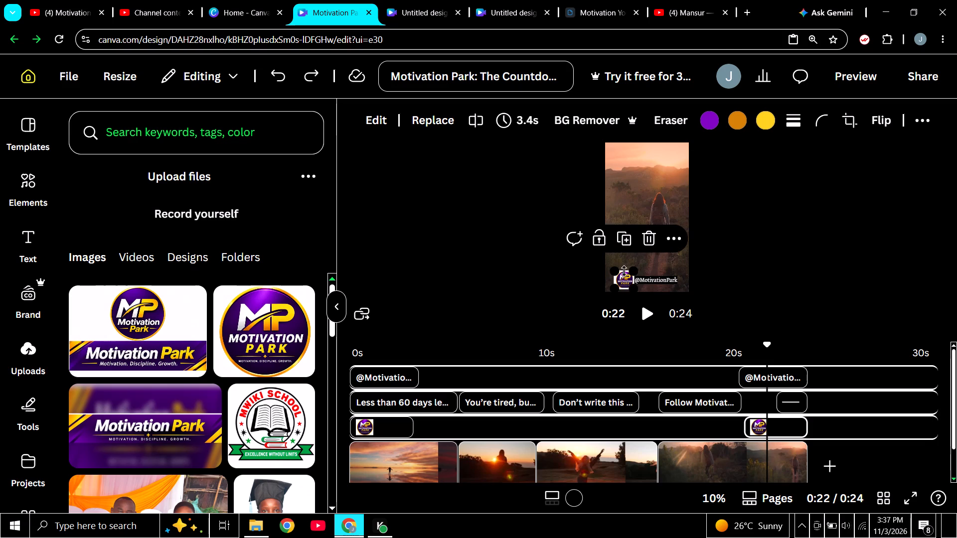
# Play back the closing shot and the first seconds of the video to check where the logo and handle sit.
pyautogui.click(647, 315)
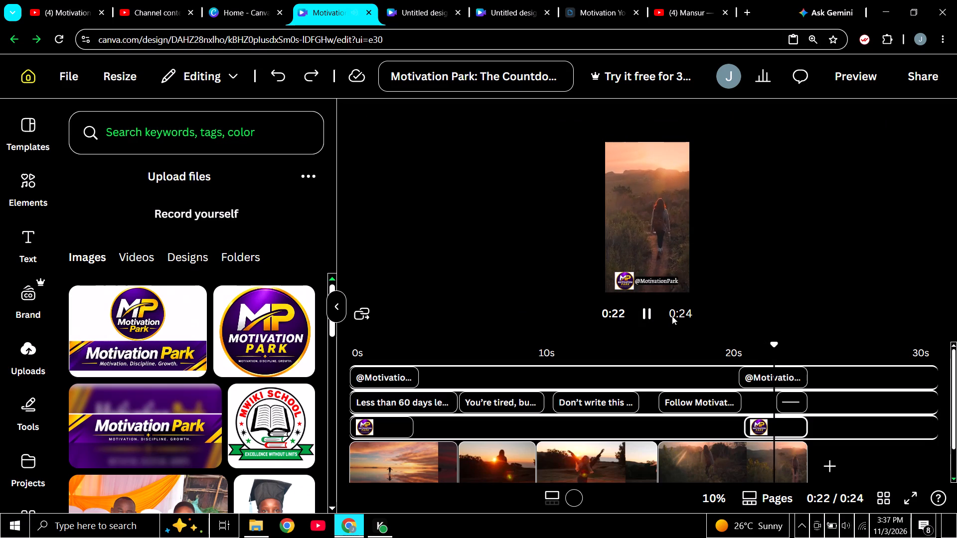
pyautogui.click(649, 315)
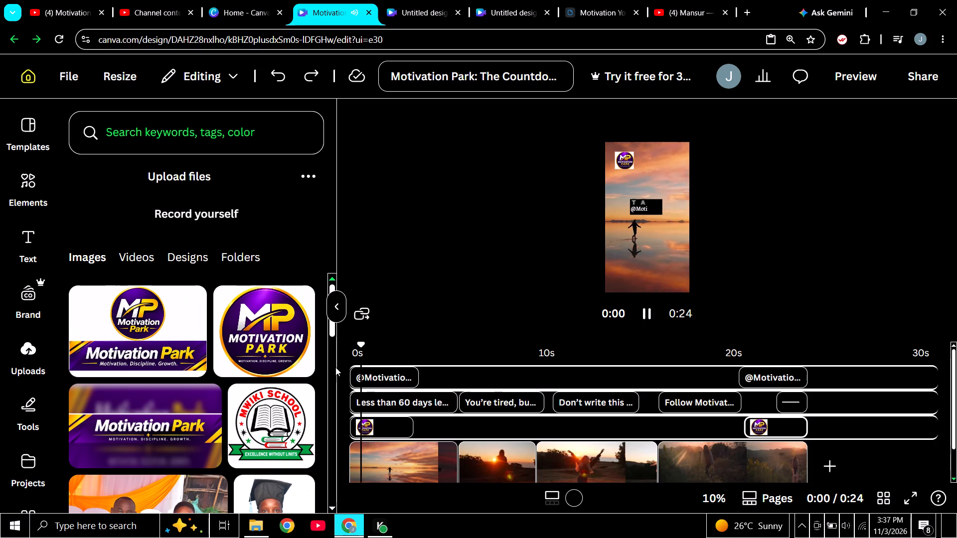
pyautogui.click(649, 310)
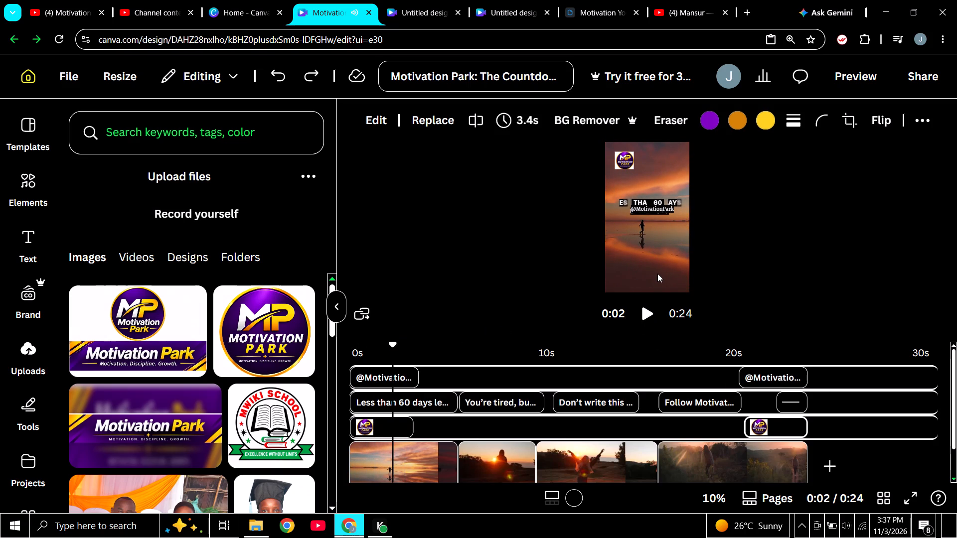
pyautogui.click(654, 210)
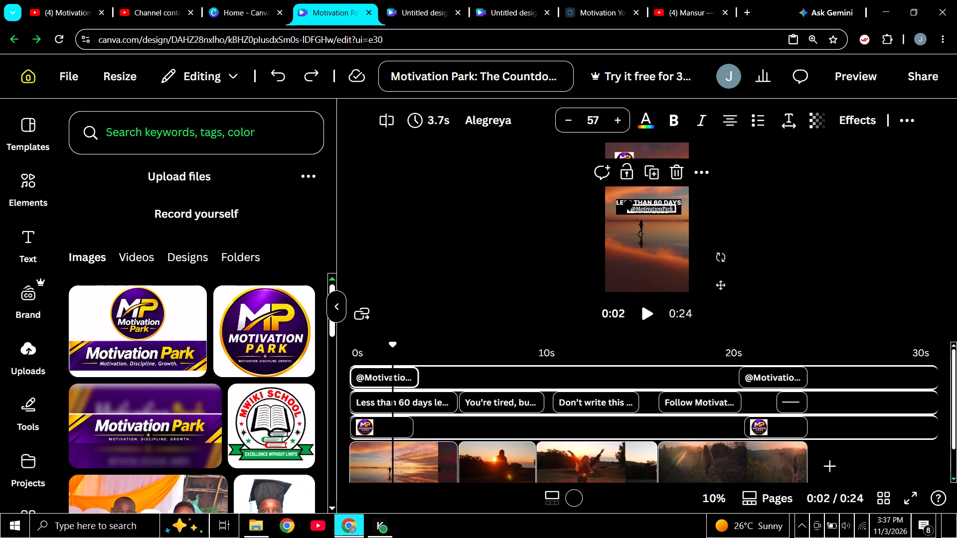
pyautogui.moveTo(389, 346); pyautogui.dragTo(340, 349)
pyautogui.click(647, 315)
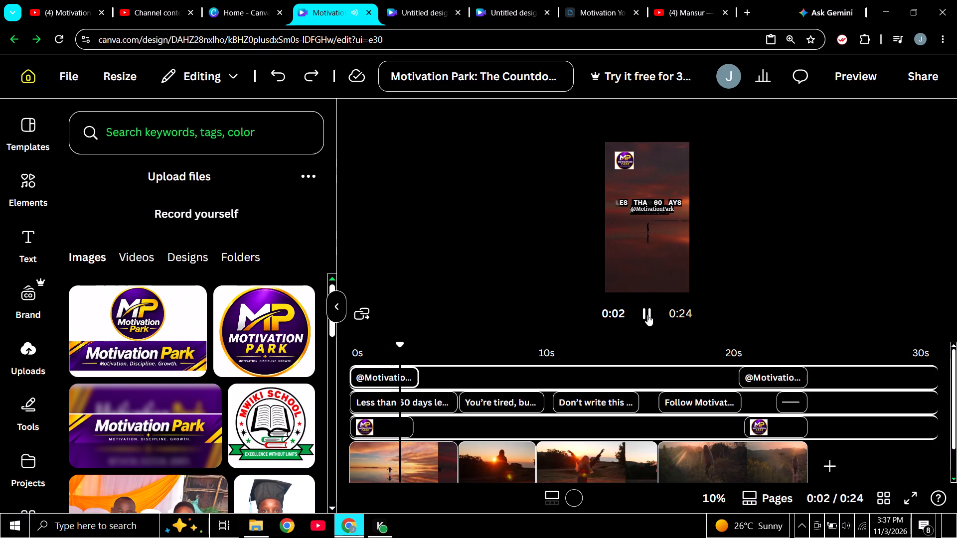
pyautogui.click(647, 315)
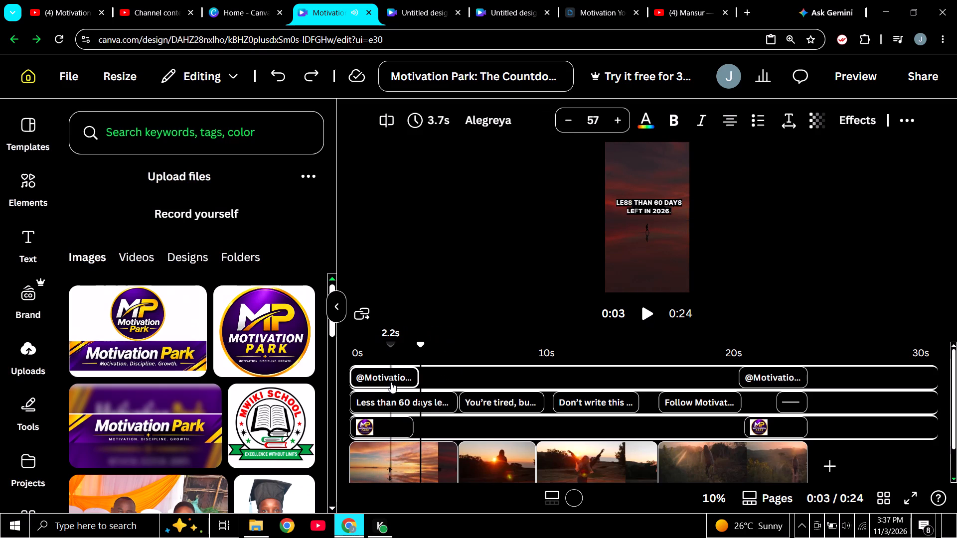
pyautogui.click(389, 378)
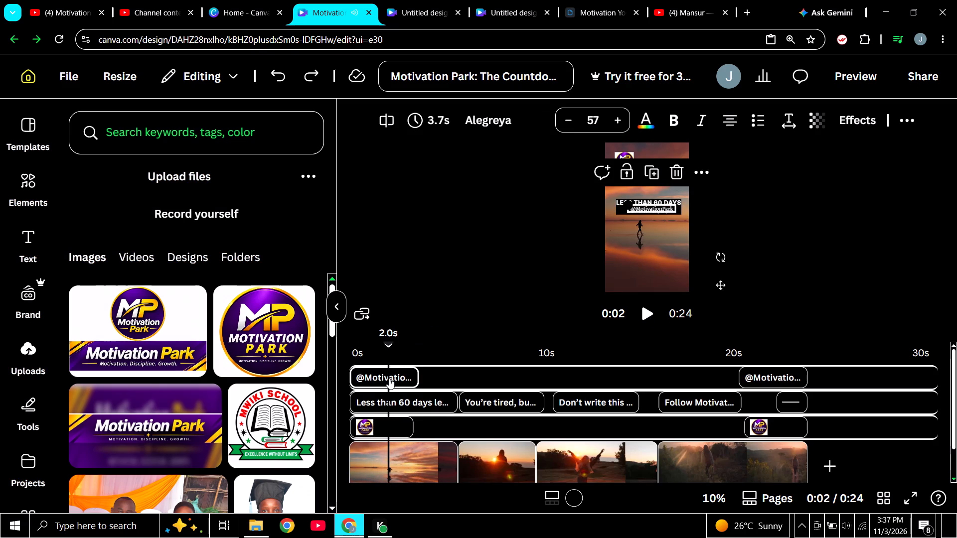
pyautogui.moveTo(662, 211); pyautogui.dragTo(663, 284)
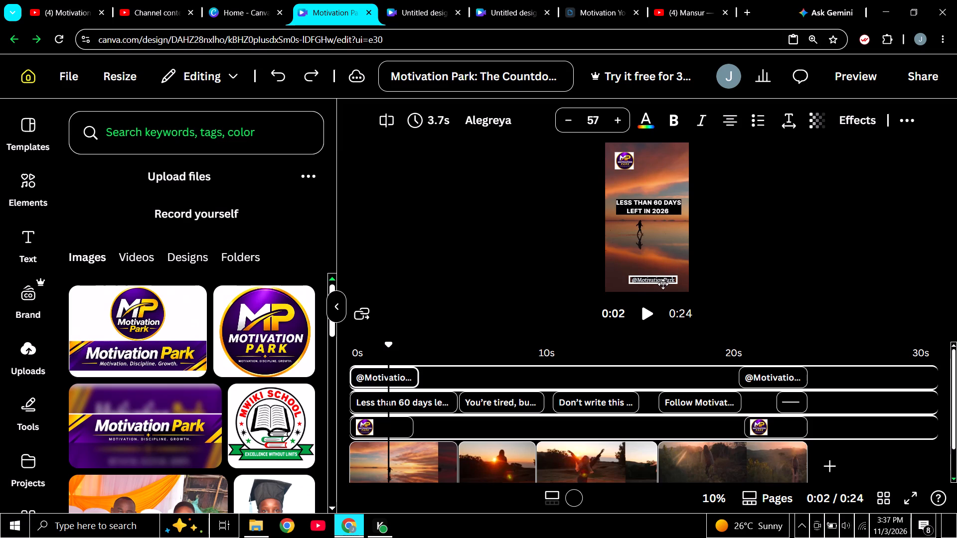
pyautogui.moveTo(663, 284); pyautogui.dragTo(664, 283)
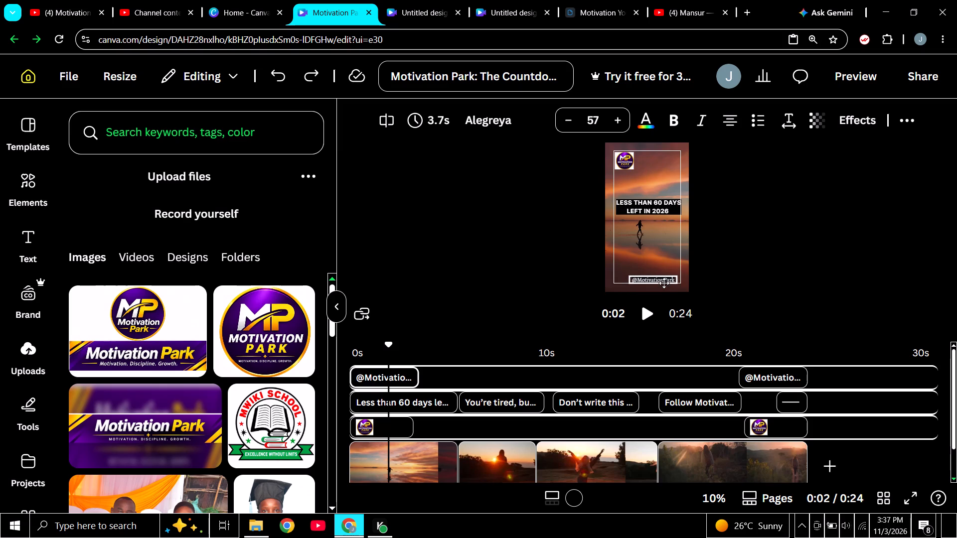
pyautogui.moveTo(664, 283); pyautogui.dragTo(665, 281)
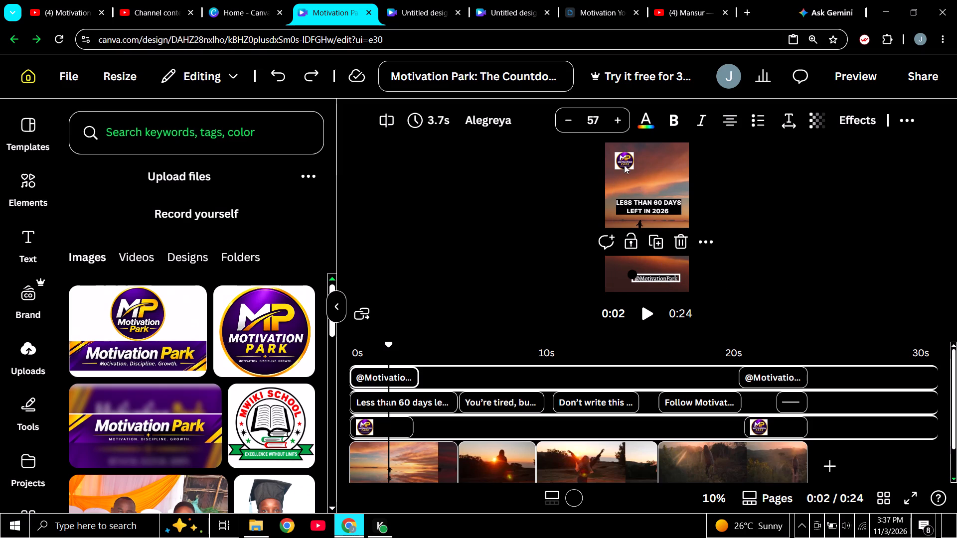
pyautogui.click(623, 163)
pyautogui.moveTo(623, 162); pyautogui.dragTo(624, 268)
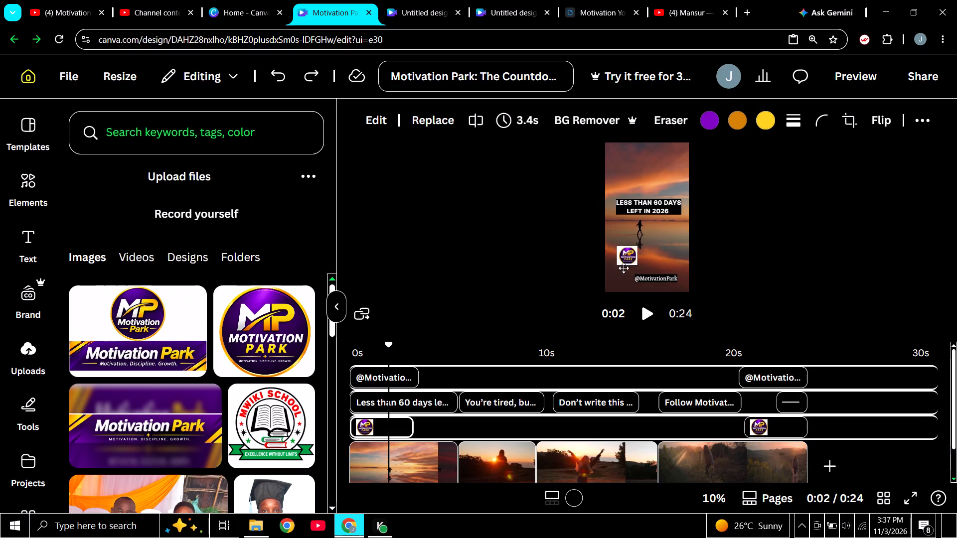
pyautogui.moveTo(624, 268); pyautogui.dragTo(620, 276)
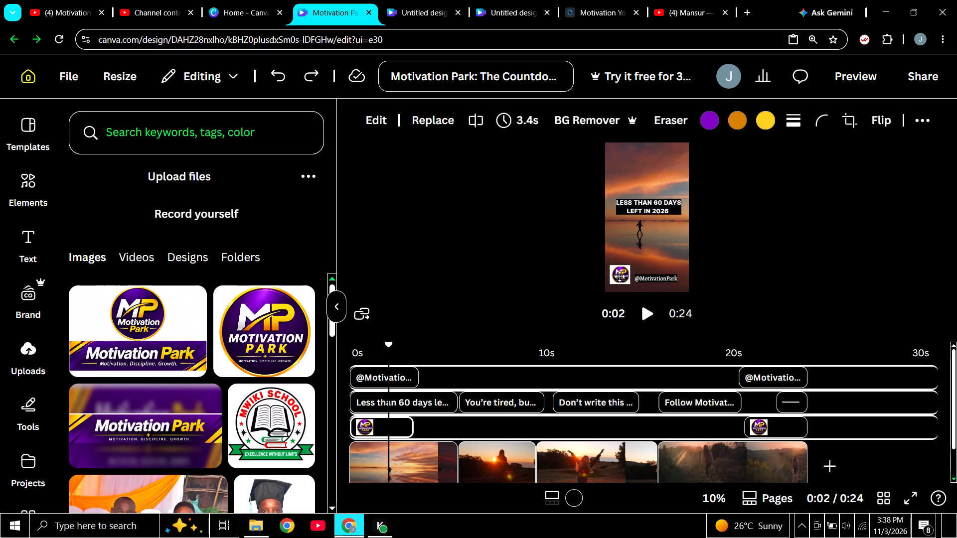
pyautogui.moveTo(620, 276); pyautogui.dragTo(623, 277)
pyautogui.moveTo(631, 264); pyautogui.dragTo(626, 275)
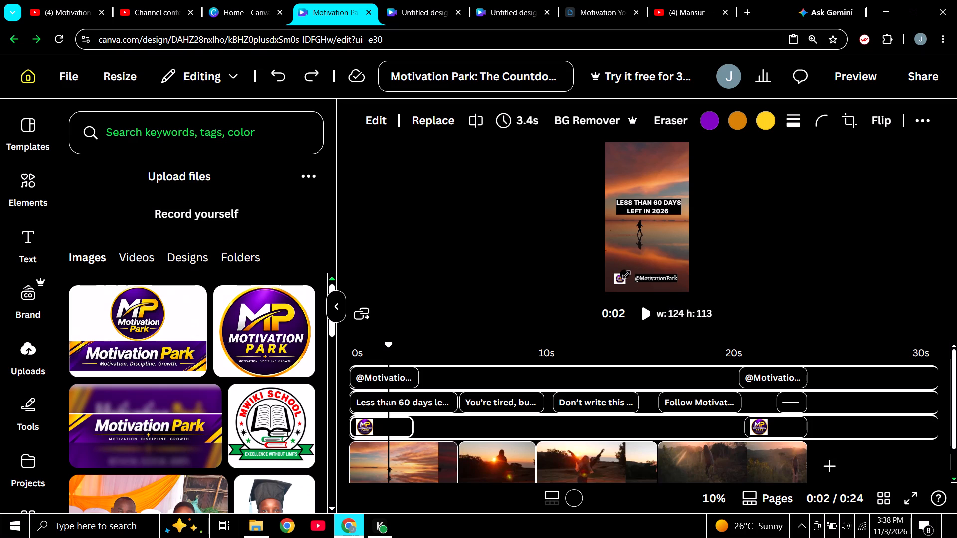
pyautogui.moveTo(626, 275); pyautogui.dragTo(629, 275)
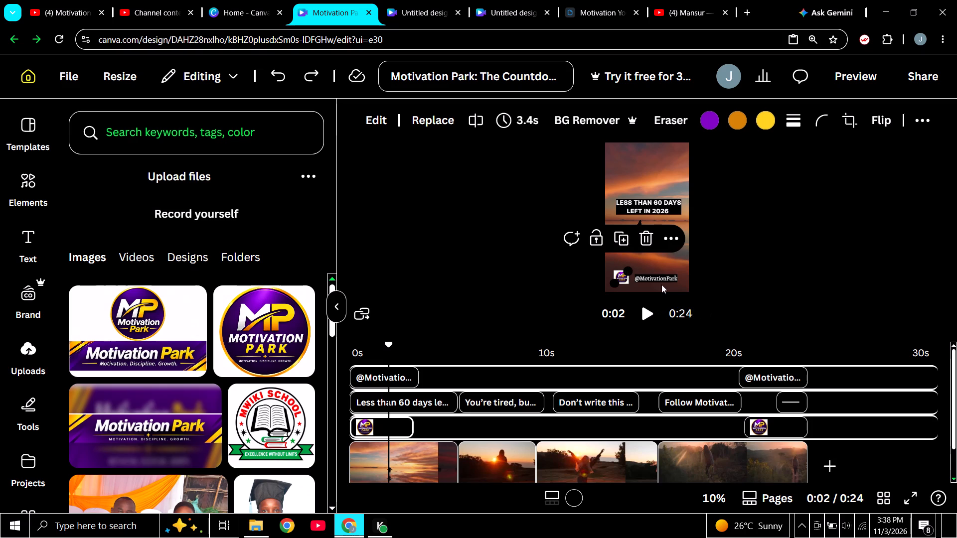
# Play back the video from the start into the "You're tired" shot to check the repositioned logo and handle.
pyautogui.click(657, 279)
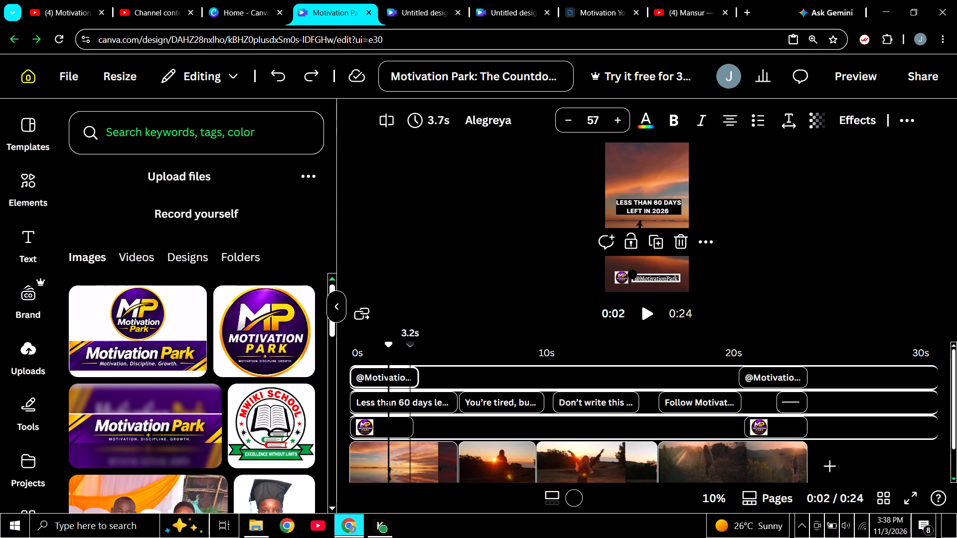
pyautogui.moveTo(389, 342); pyautogui.dragTo(352, 351)
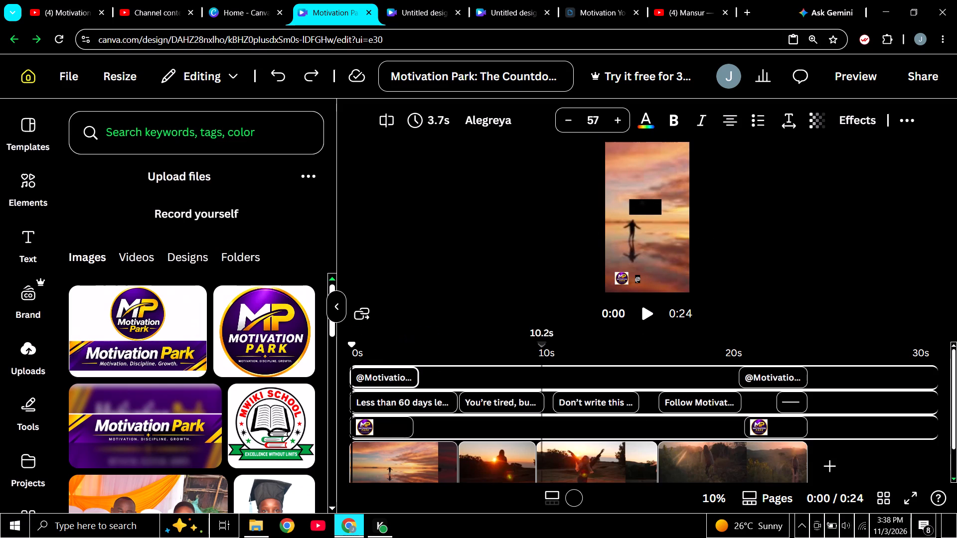
pyautogui.click(645, 315)
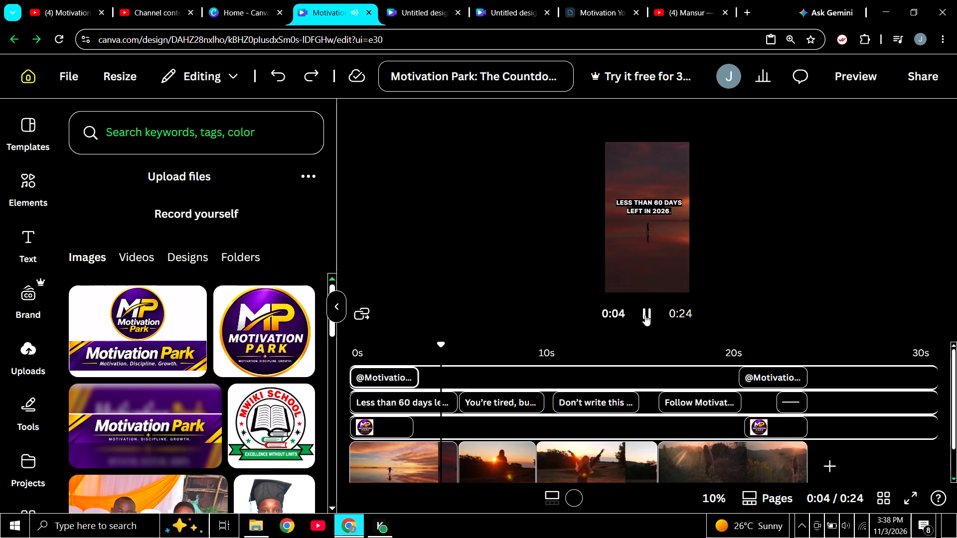
pyautogui.click(645, 315)
pyautogui.moveTo(447, 352); pyautogui.dragTo(351, 369)
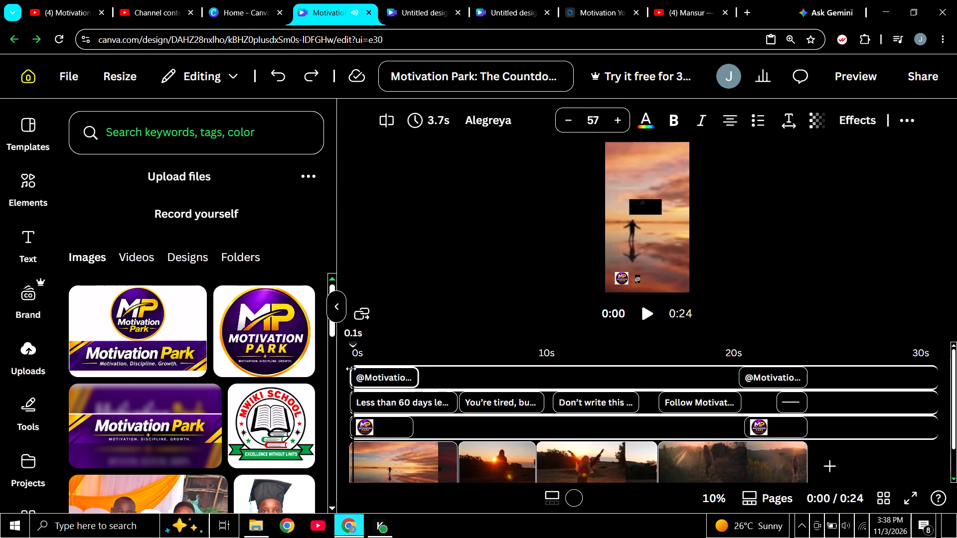
pyautogui.moveTo(351, 369); pyautogui.dragTo(347, 370)
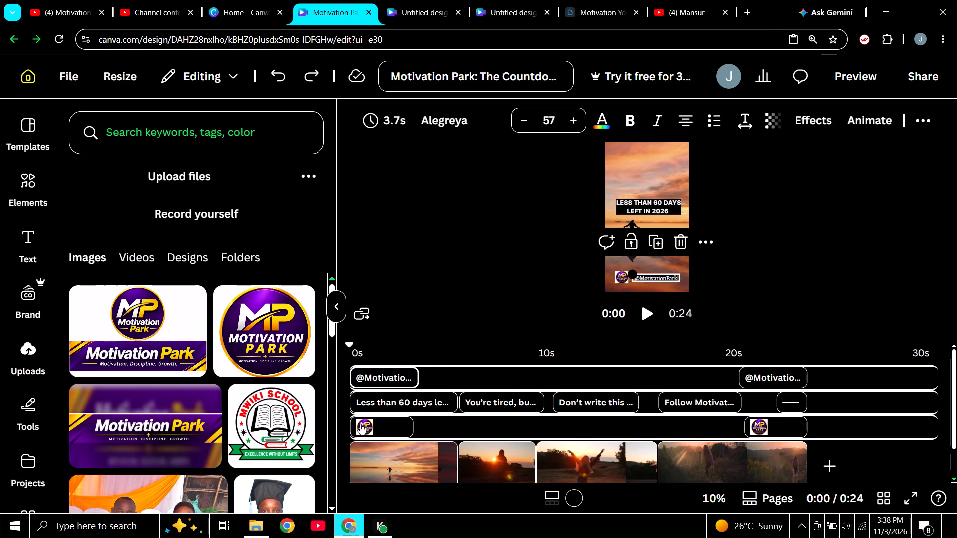
pyautogui.click(645, 313)
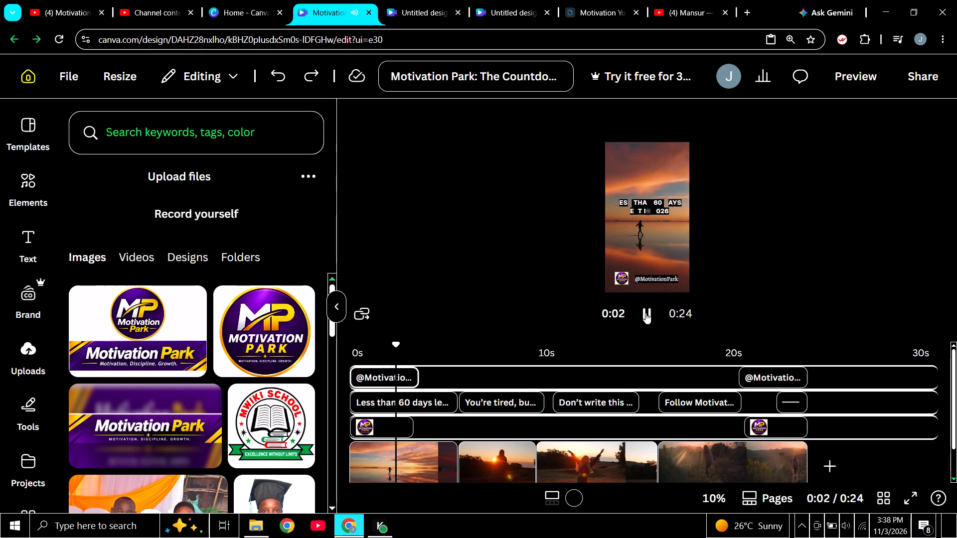
pyautogui.click(645, 313)
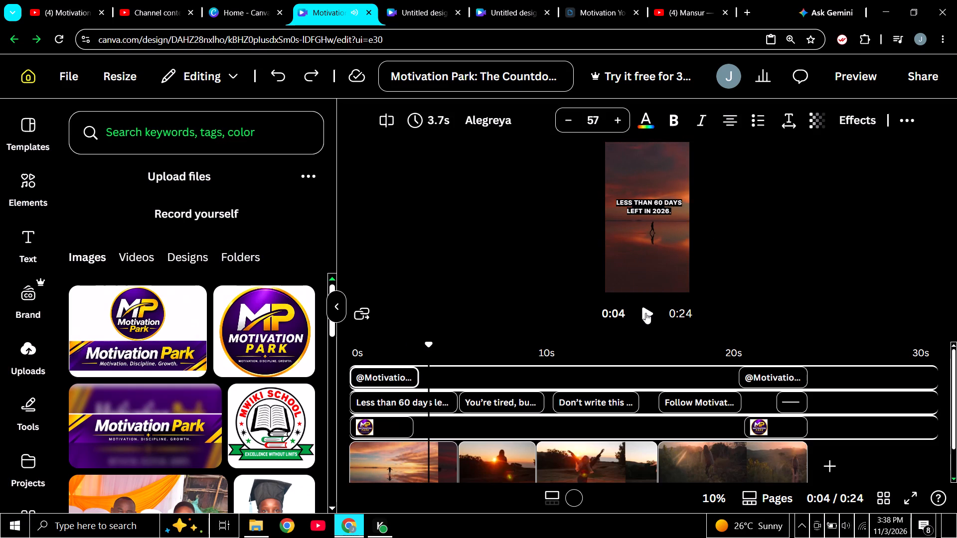
pyautogui.click(645, 313)
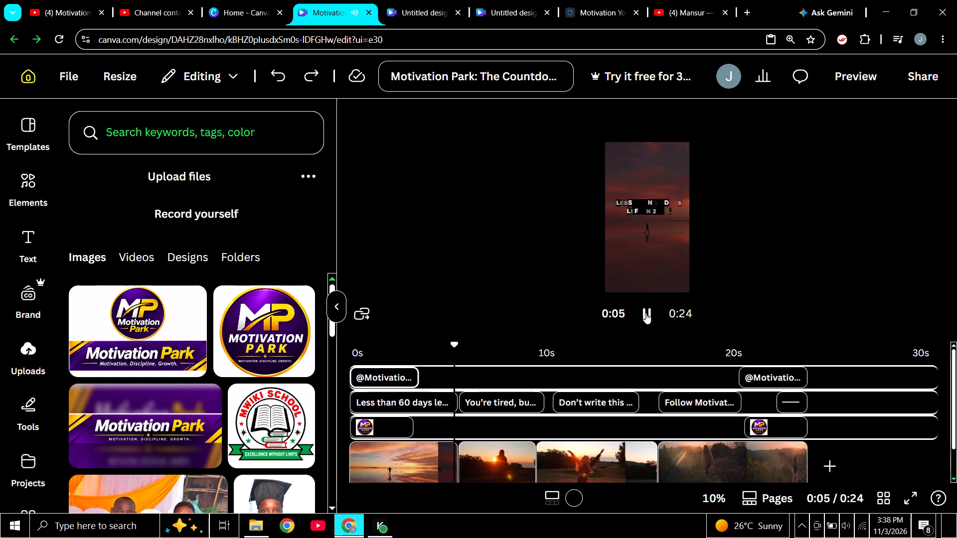
pyautogui.click(645, 313)
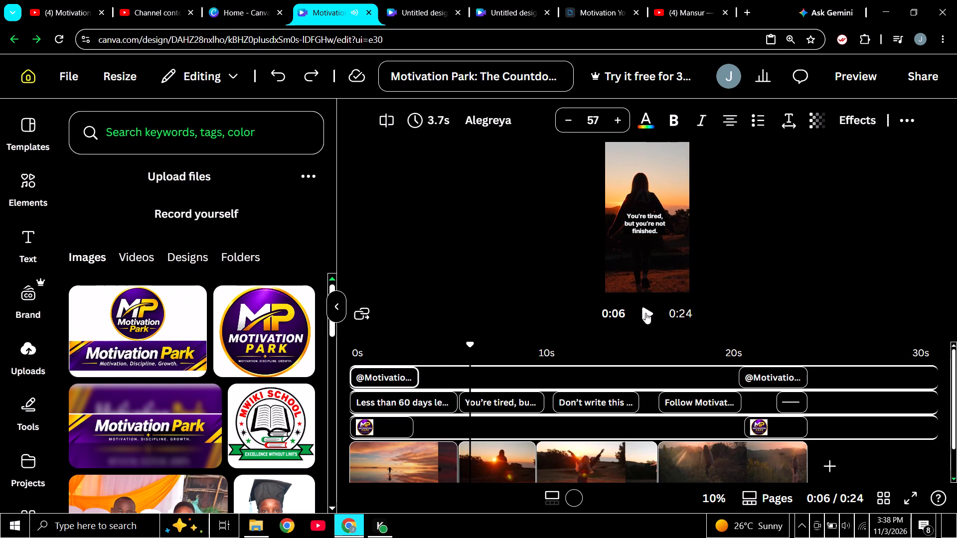
pyautogui.click(645, 313)
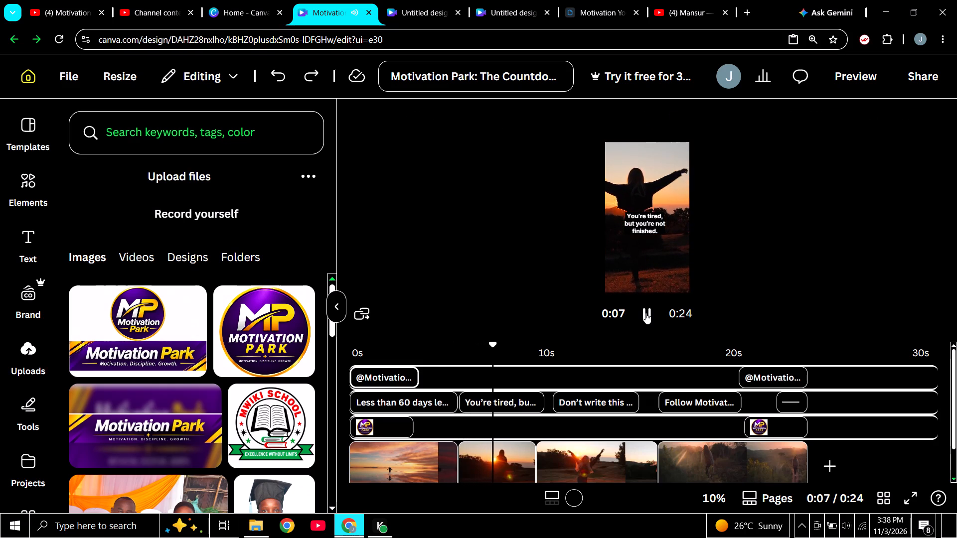
pyautogui.click(645, 313)
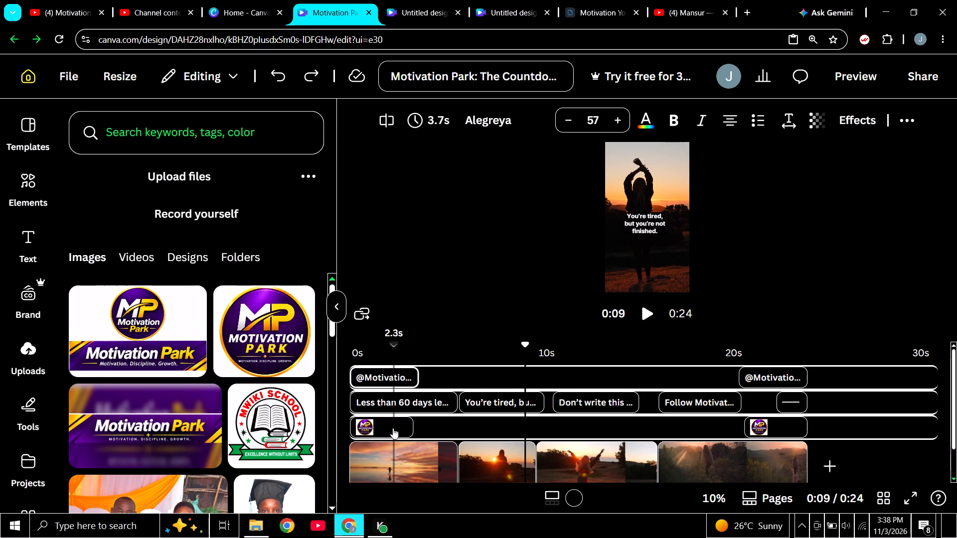
# Extend the opening logo clip on its track to 21.0 seconds, up to the start of the closing logo clip.
pyautogui.click(364, 424)
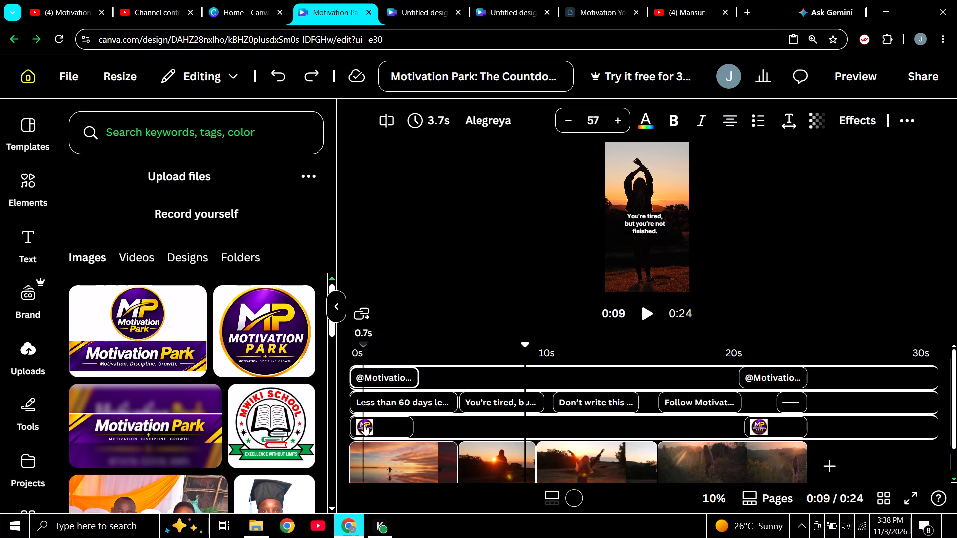
pyautogui.moveTo(410, 423); pyautogui.dragTo(540, 438)
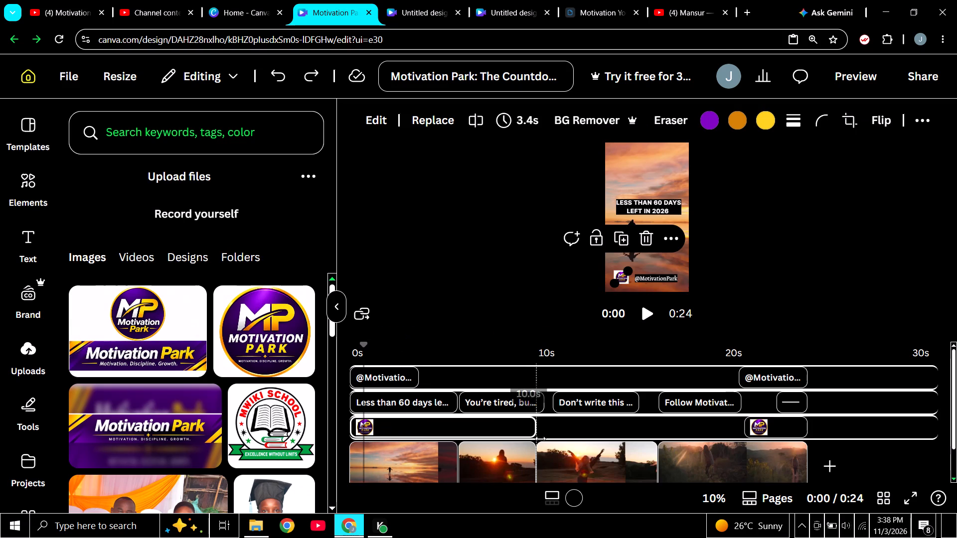
pyautogui.moveTo(540, 438); pyautogui.dragTo(741, 435)
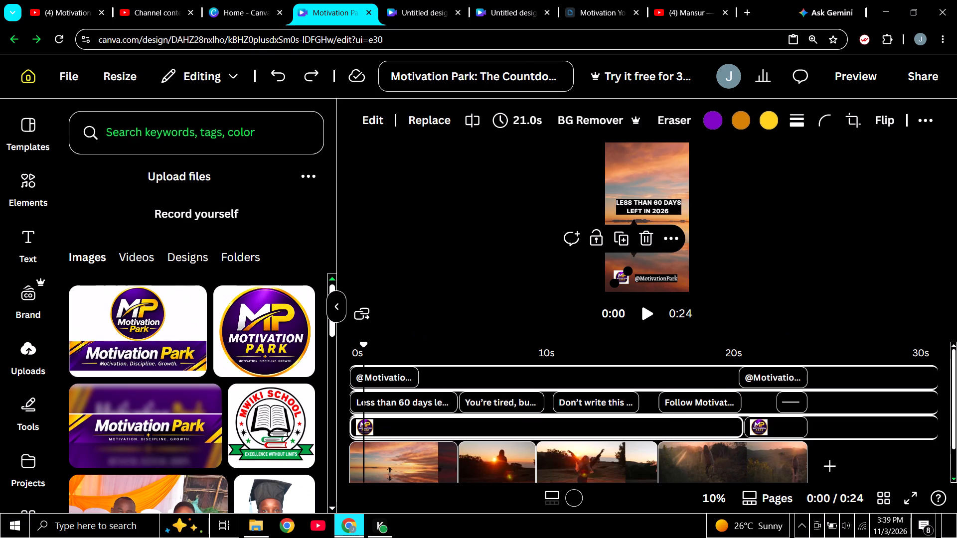
# Play the video through to the closing shot and delete the separate, larger closing logo clip.
pyautogui.moveTo(362, 348); pyautogui.dragTo(348, 348)
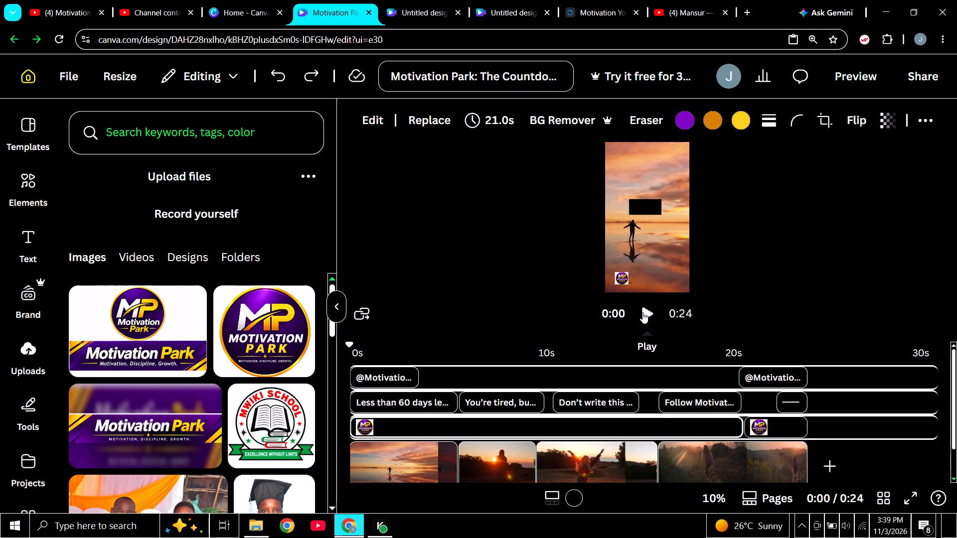
pyautogui.click(642, 312)
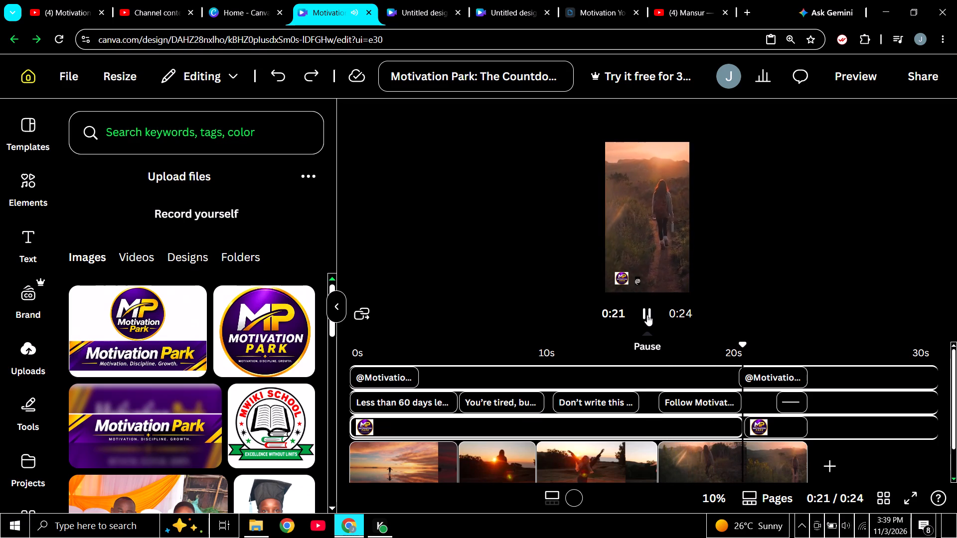
pyautogui.click(647, 314)
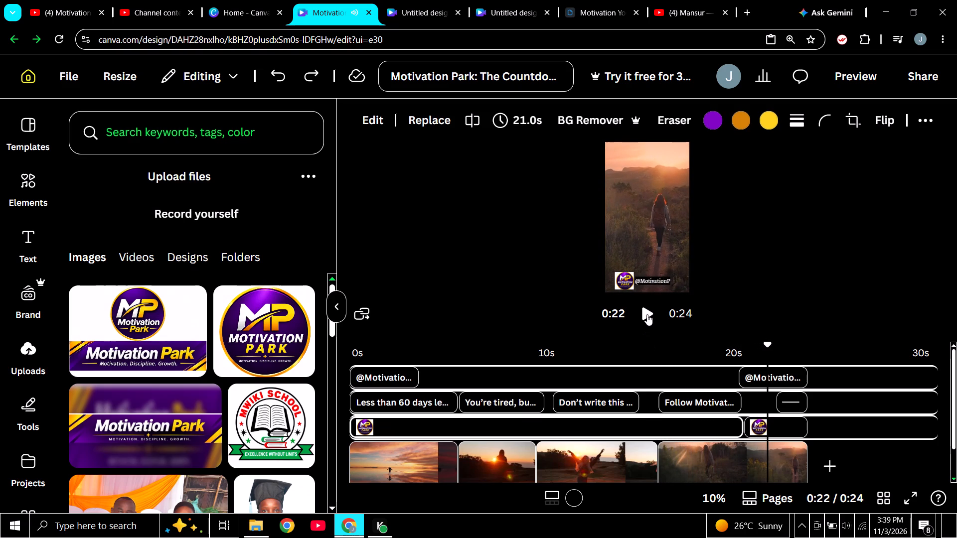
pyautogui.click(751, 418)
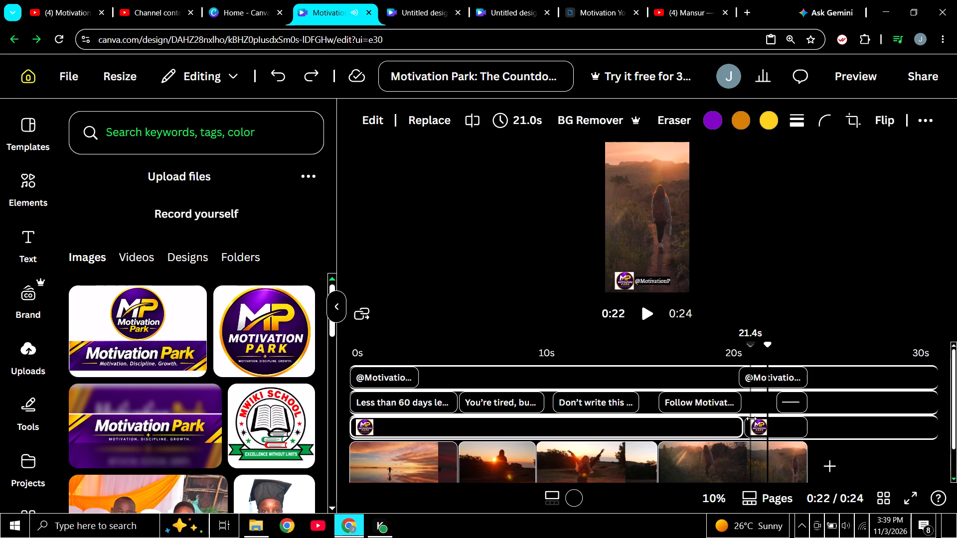
pyautogui.press('Delete')
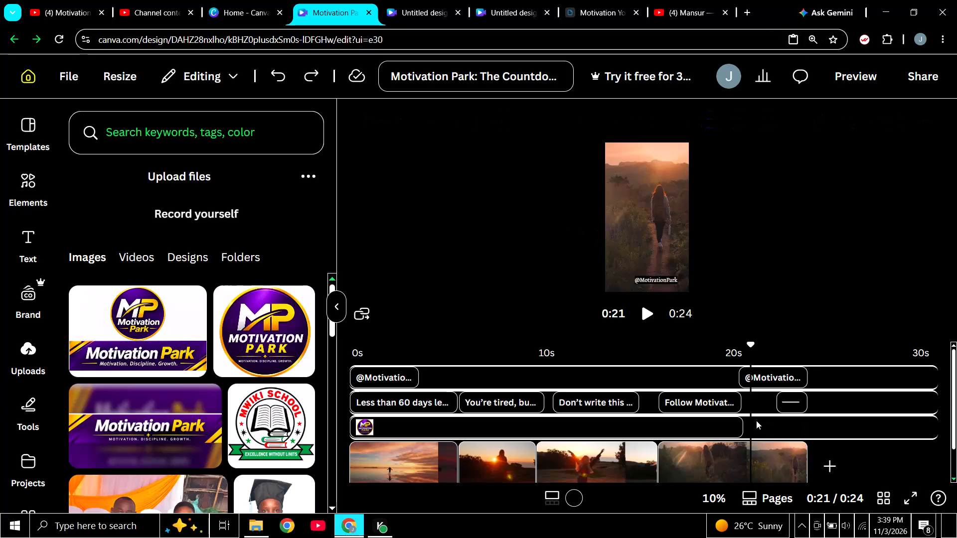
# Extend the remaining logo clip to the end of the video, for a duration of 24.5 seconds.
pyautogui.click(709, 430)
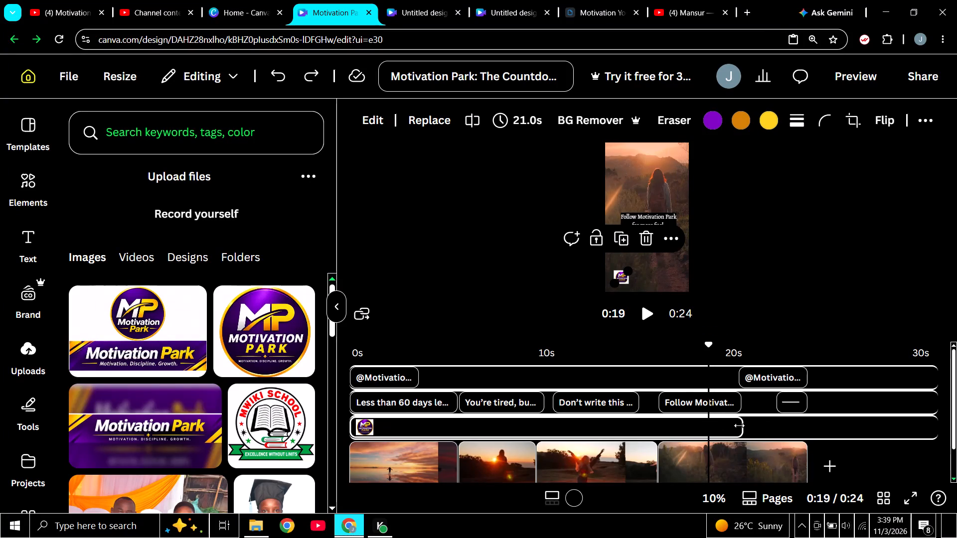
pyautogui.moveTo(739, 425); pyautogui.dragTo(800, 432)
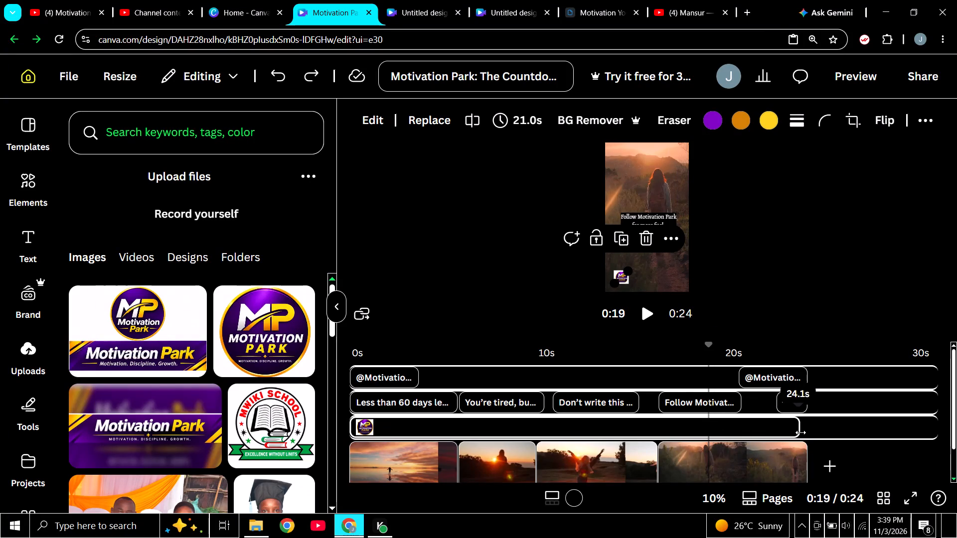
pyautogui.moveTo(800, 432); pyautogui.dragTo(802, 432)
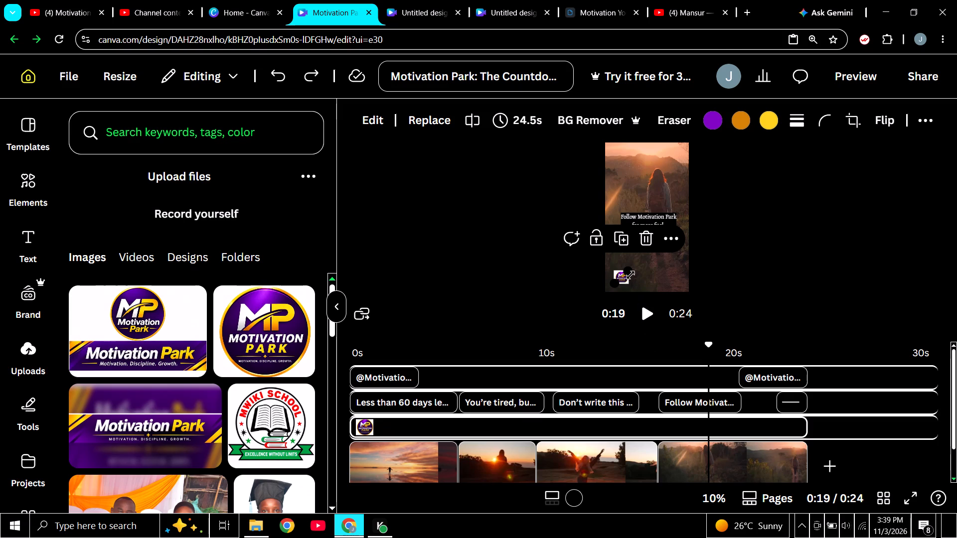
pyautogui.moveTo(630, 274); pyautogui.dragTo(624, 274)
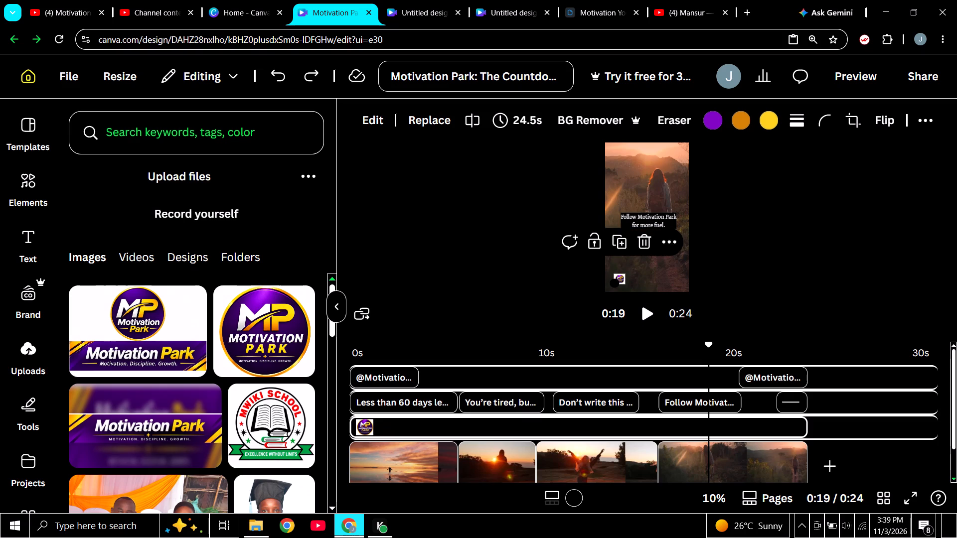
pyautogui.moveTo(706, 343); pyautogui.dragTo(386, 362)
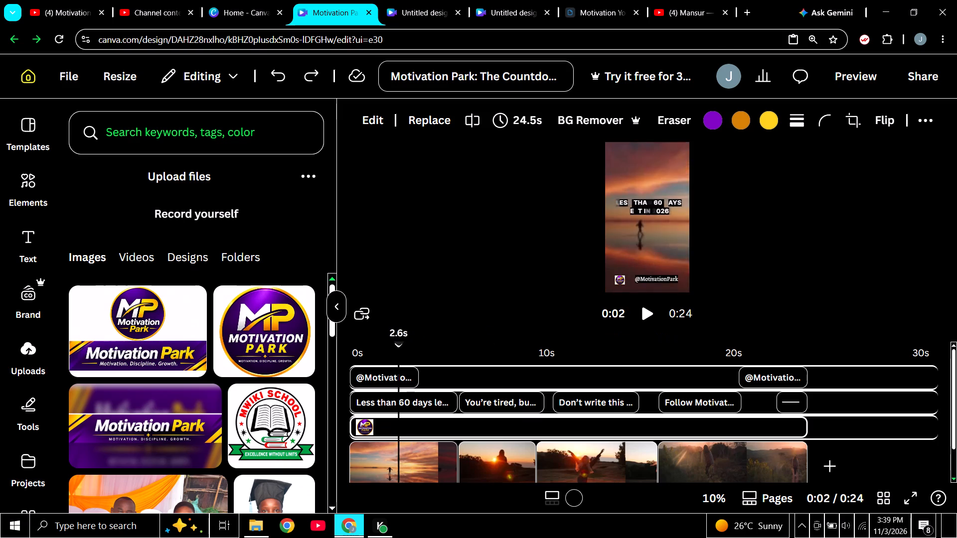
# Play the video from the start and pause on the "Don't write this year off. Finish it strong." caption.
pyautogui.moveTo(386, 362); pyautogui.dragTo(345, 367)
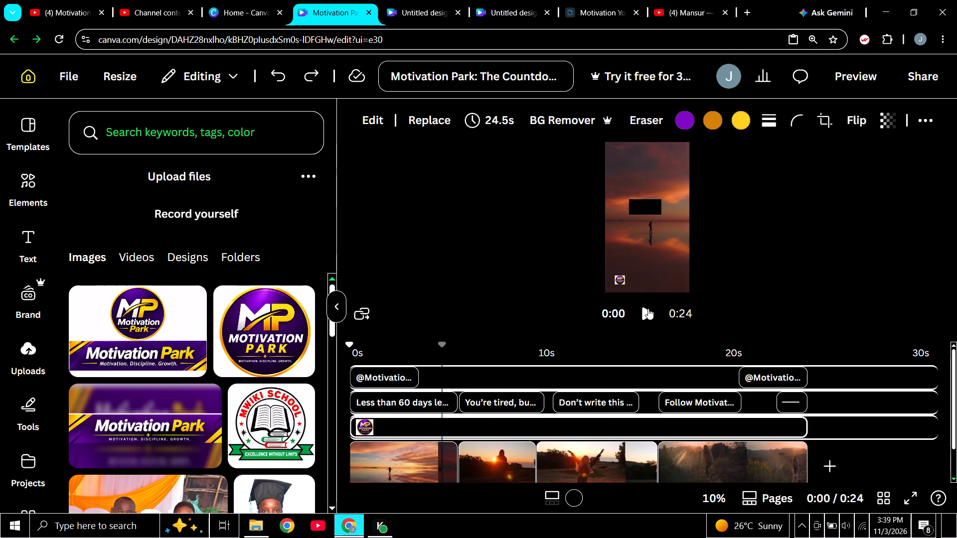
pyautogui.click(648, 314)
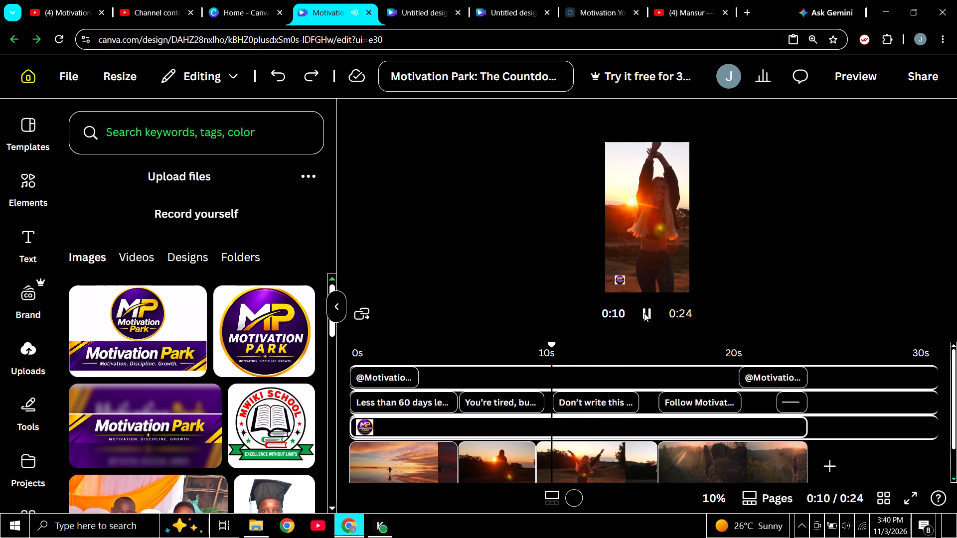
pyautogui.click(644, 312)
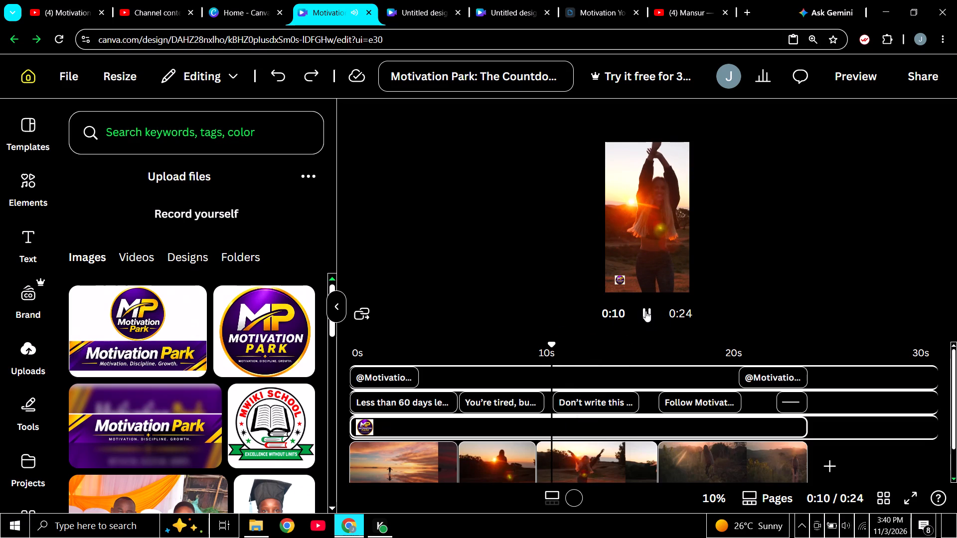
pyautogui.click(645, 311)
pyautogui.click(650, 310)
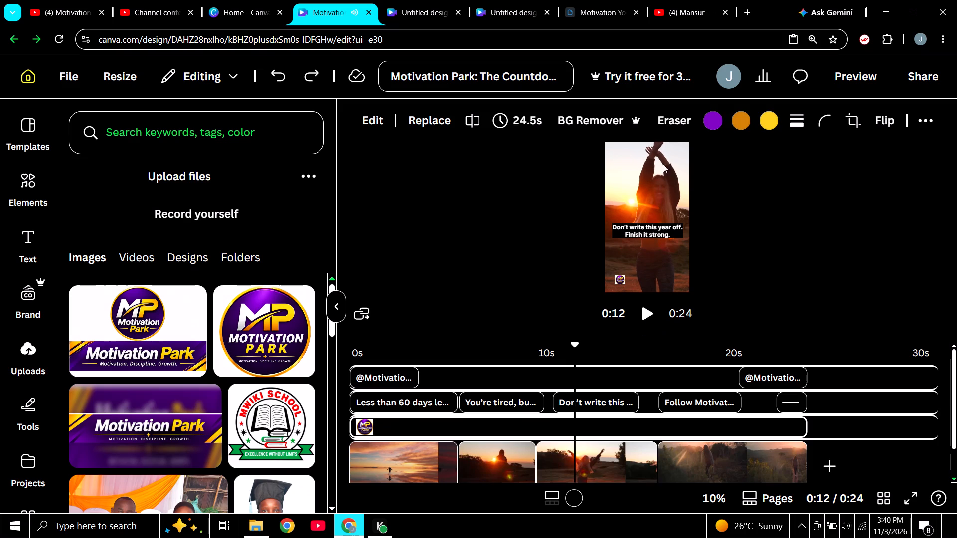
# Apply the Neon text effect to the "Don't write this year off. Finish it strong." caption.
pyautogui.click(638, 228)
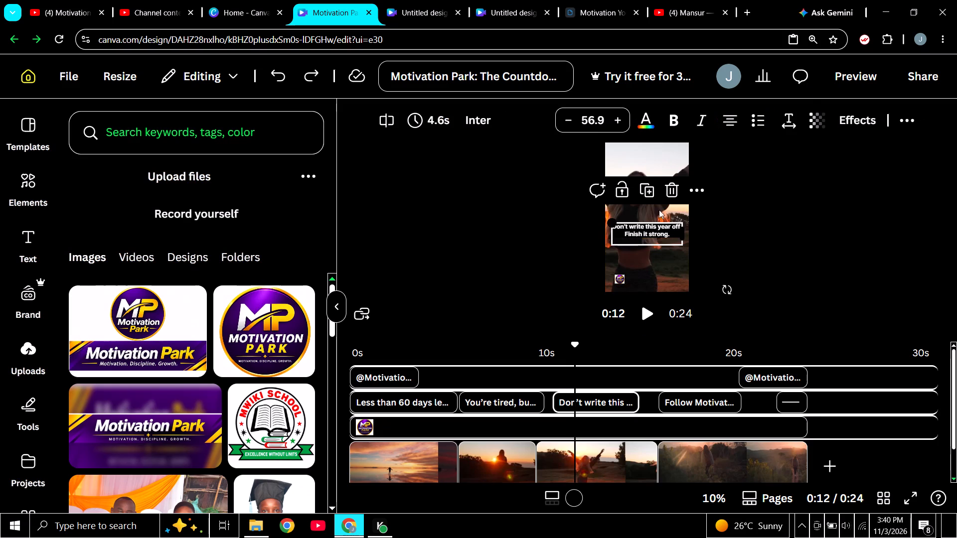
pyautogui.click(845, 117)
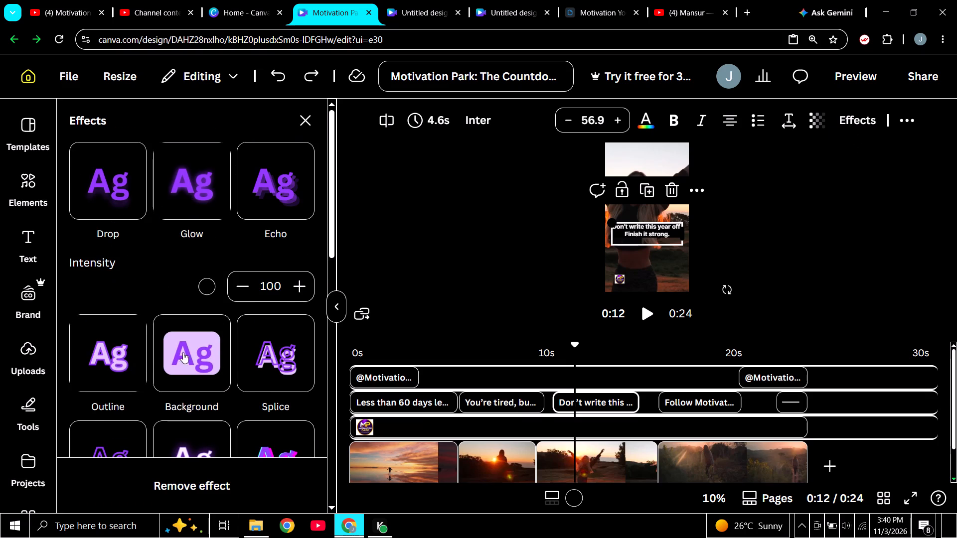
pyautogui.scroll(-2, 195, 348)
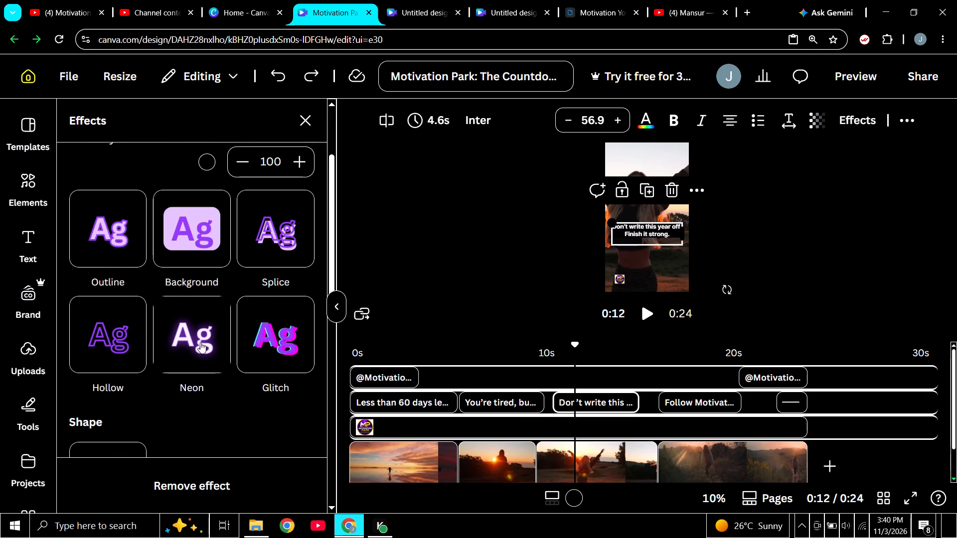
pyautogui.click(196, 343)
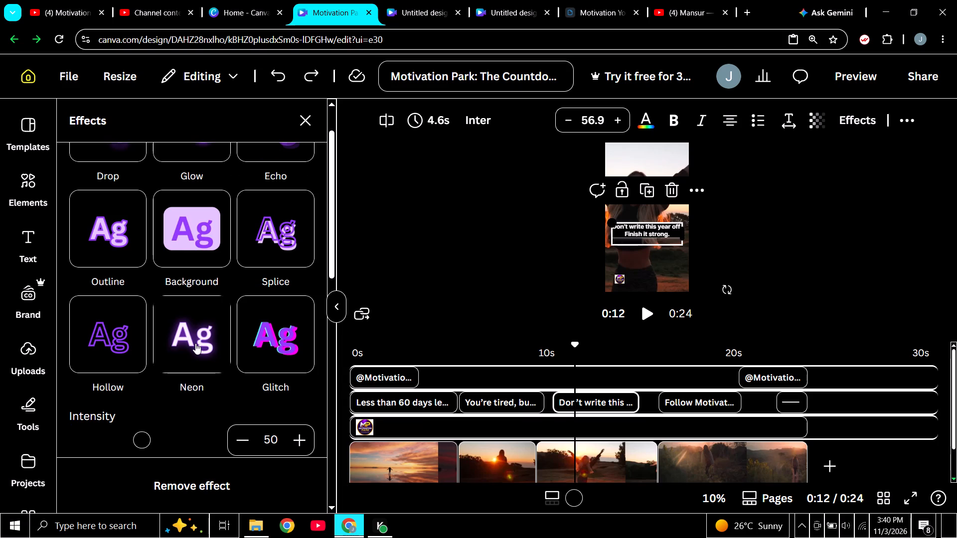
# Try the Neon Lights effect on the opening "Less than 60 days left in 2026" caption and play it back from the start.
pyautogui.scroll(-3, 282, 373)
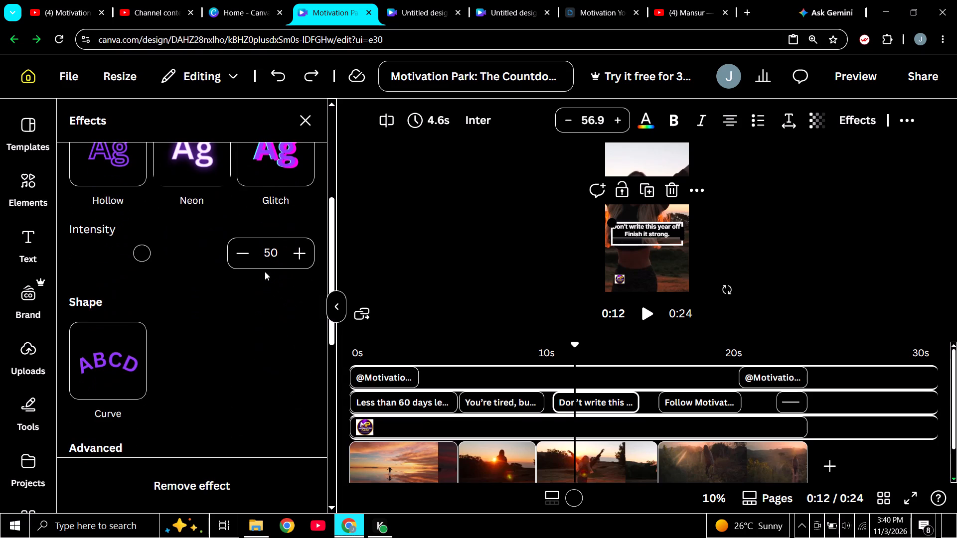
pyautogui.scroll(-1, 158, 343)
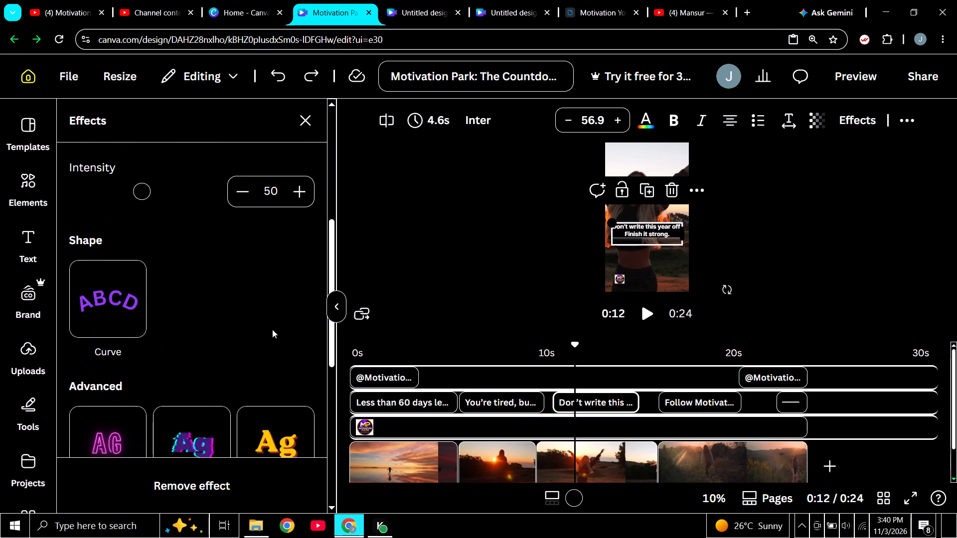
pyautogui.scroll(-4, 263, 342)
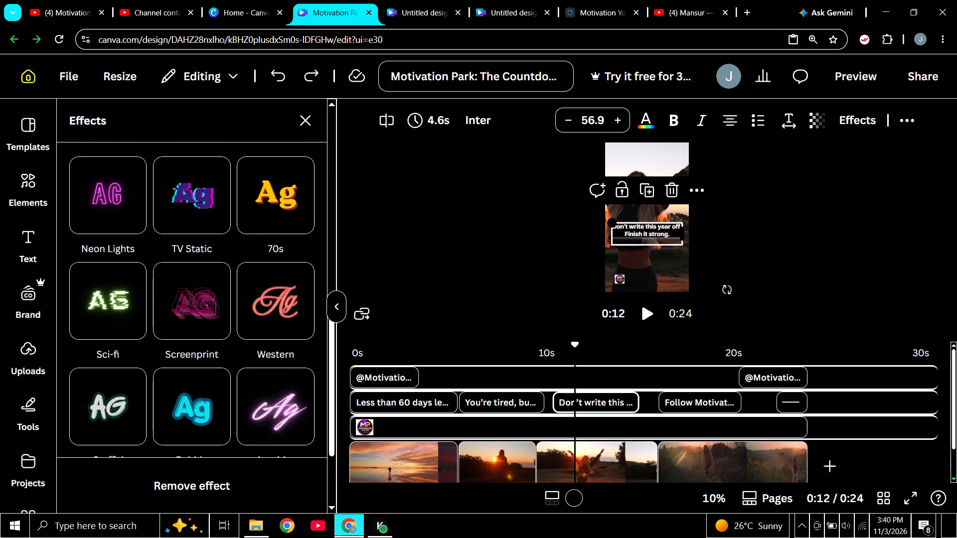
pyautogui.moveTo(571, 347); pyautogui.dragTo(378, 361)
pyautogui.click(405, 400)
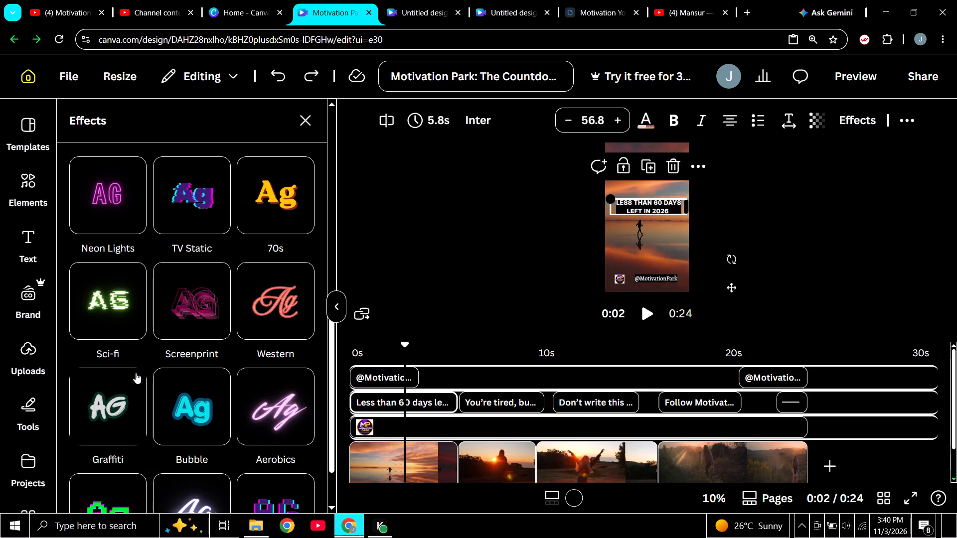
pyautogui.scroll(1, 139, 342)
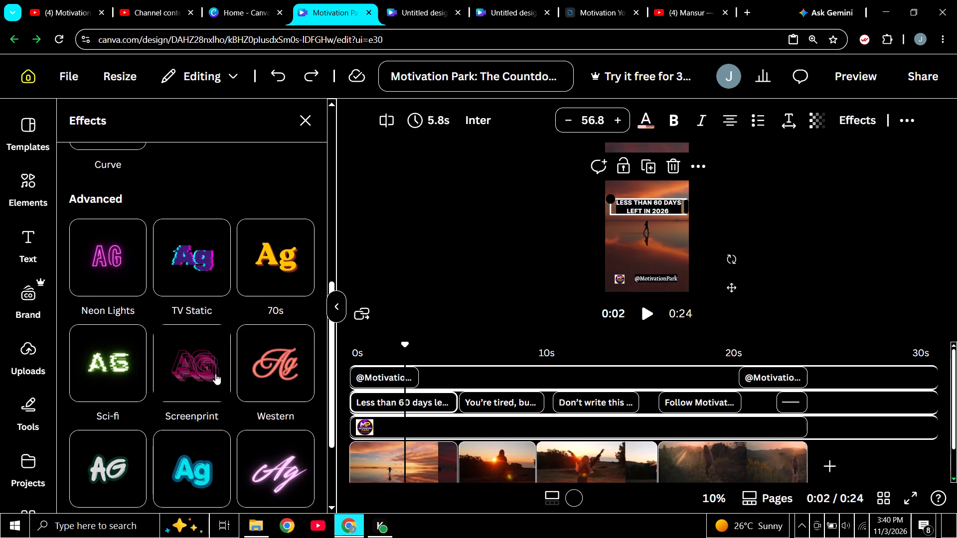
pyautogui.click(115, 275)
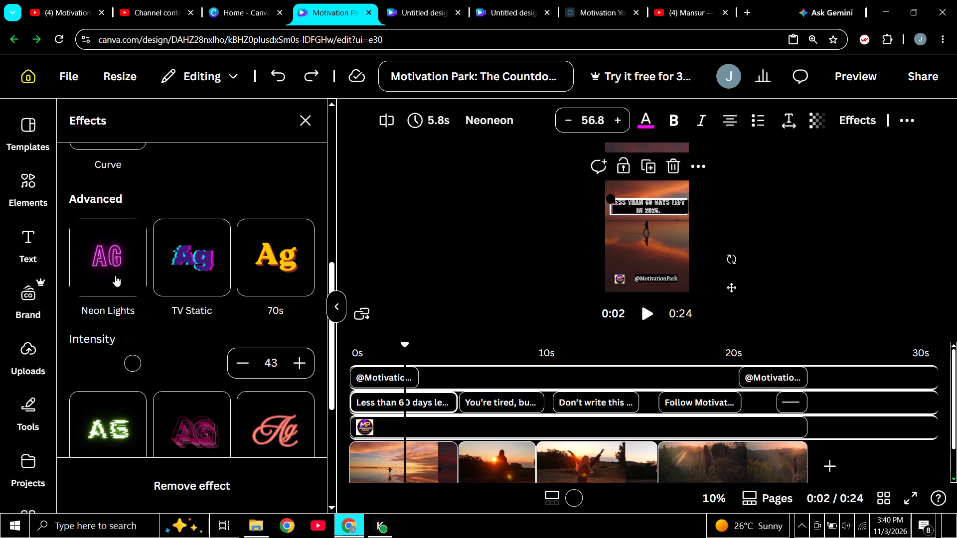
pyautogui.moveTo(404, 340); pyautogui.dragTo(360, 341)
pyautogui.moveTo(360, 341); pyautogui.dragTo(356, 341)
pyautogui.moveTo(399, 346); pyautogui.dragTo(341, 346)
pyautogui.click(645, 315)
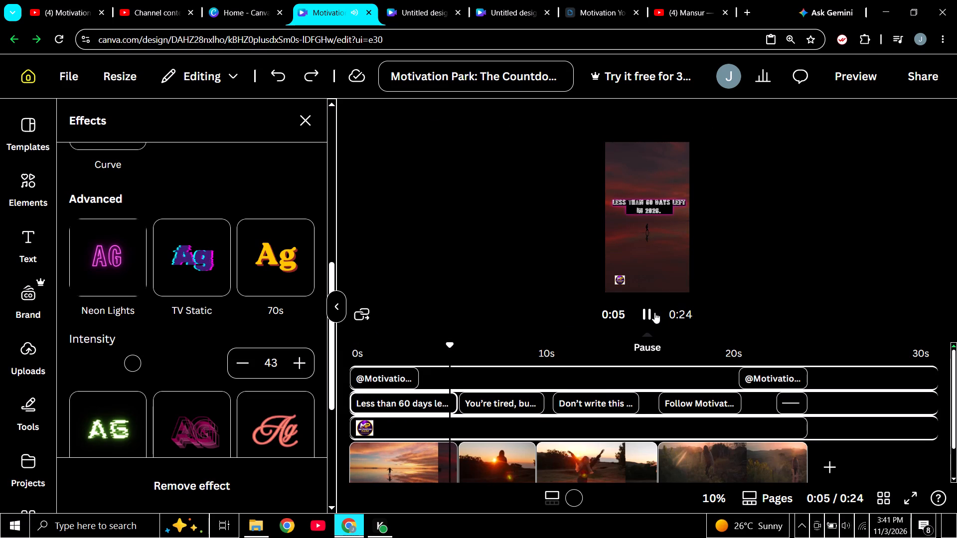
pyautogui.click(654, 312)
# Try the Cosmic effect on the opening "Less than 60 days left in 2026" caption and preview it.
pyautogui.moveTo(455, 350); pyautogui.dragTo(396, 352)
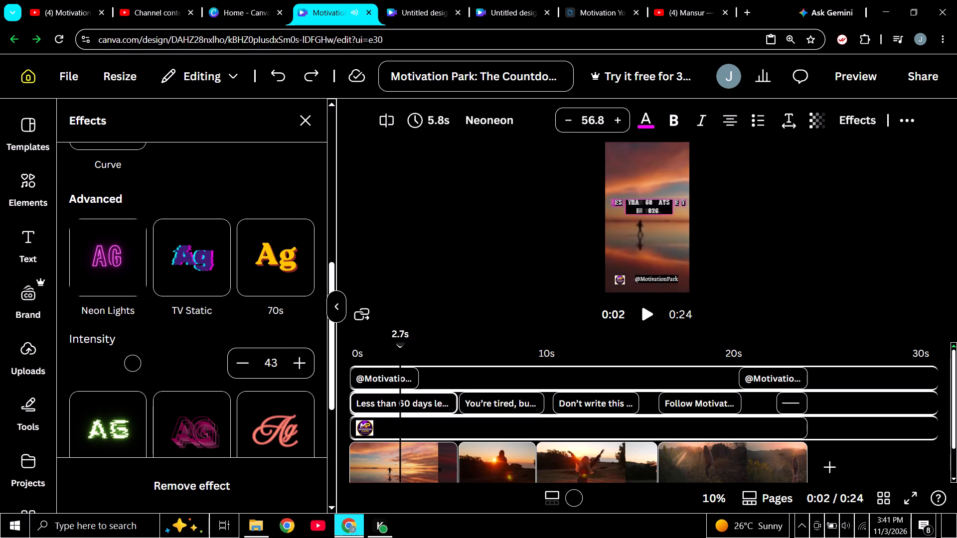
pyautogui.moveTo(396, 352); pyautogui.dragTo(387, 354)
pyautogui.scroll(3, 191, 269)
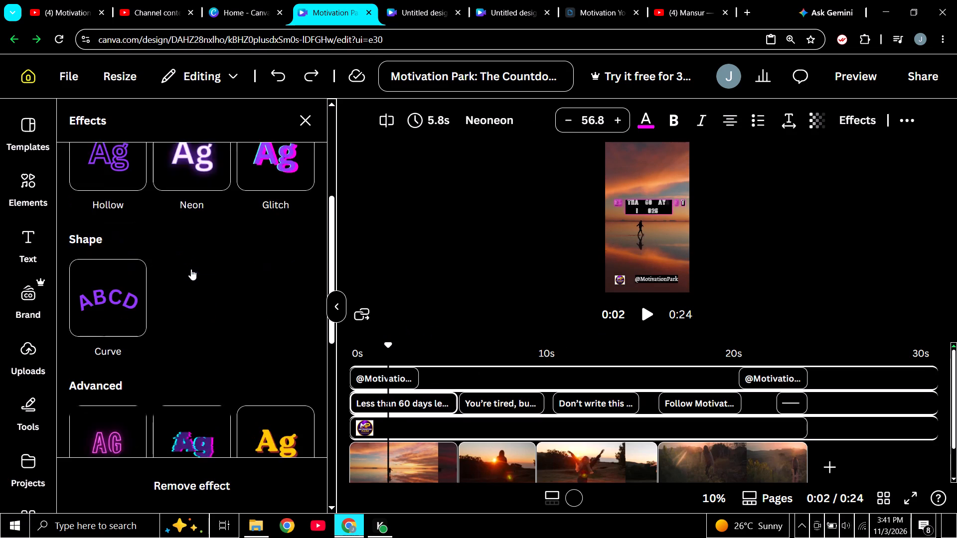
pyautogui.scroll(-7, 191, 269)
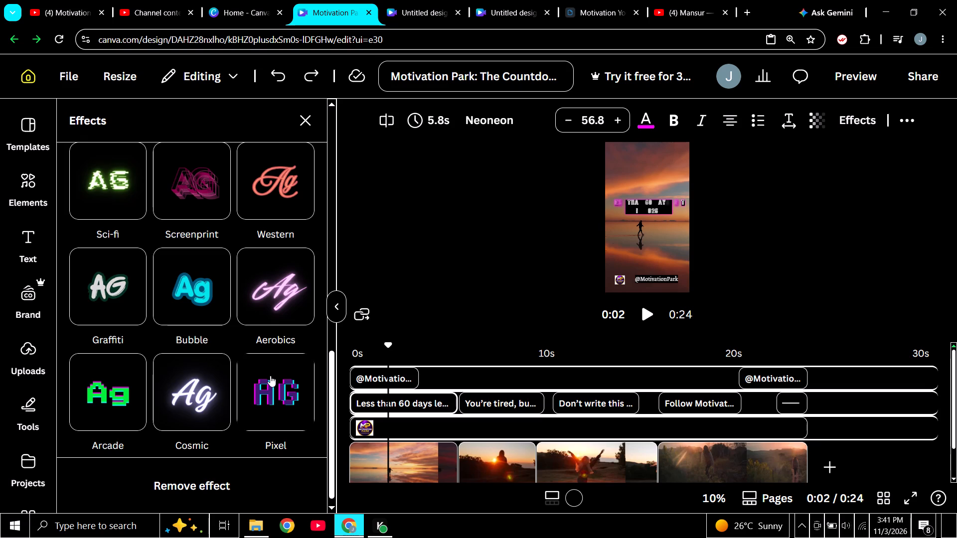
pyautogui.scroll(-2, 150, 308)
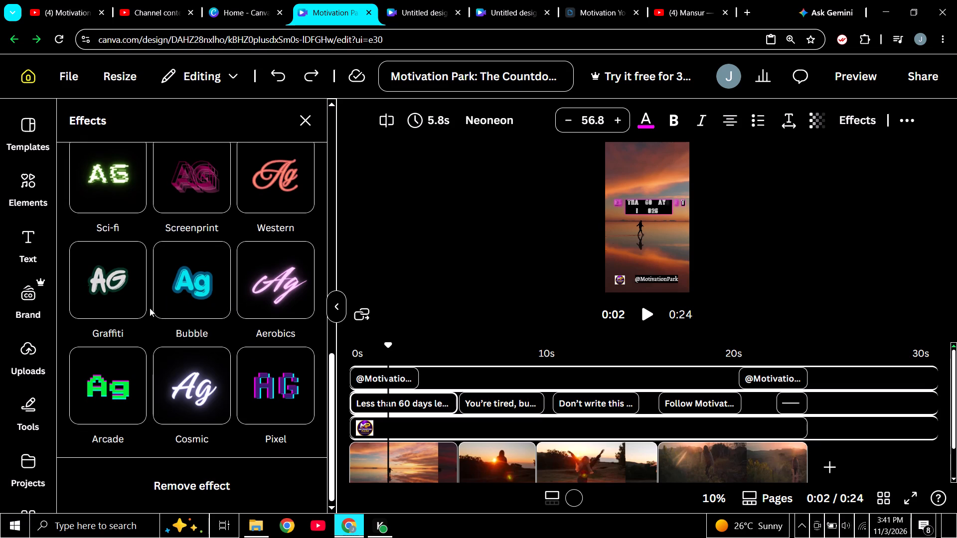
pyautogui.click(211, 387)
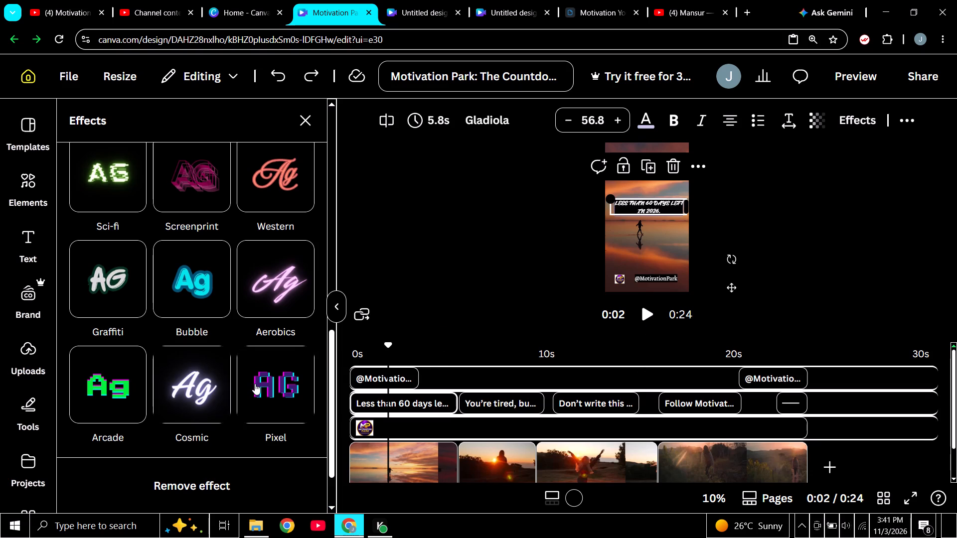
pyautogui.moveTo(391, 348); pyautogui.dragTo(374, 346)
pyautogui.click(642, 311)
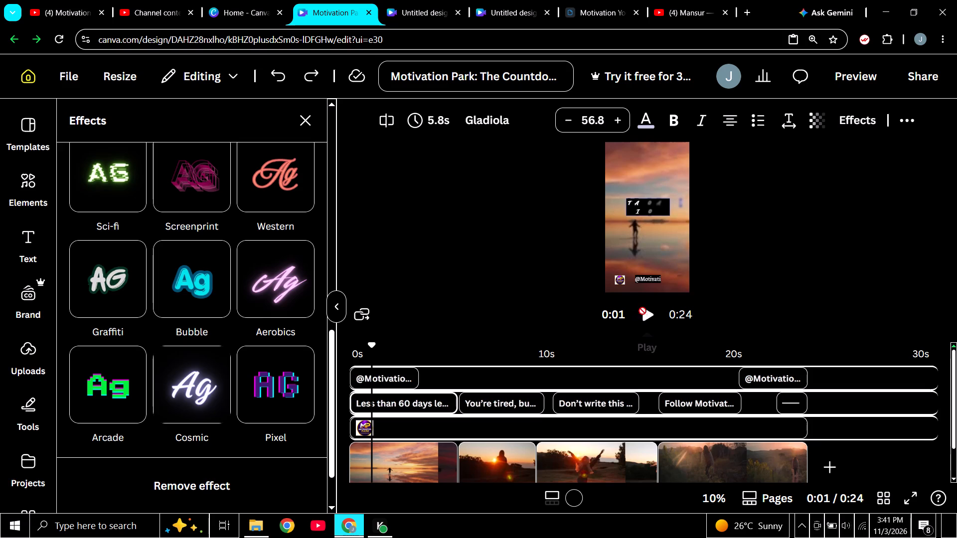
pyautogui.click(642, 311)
# Apply the Pixel effect to the opening "Less than 60 days left in 2026" caption and play it through to the second caption.
pyautogui.click(263, 388)
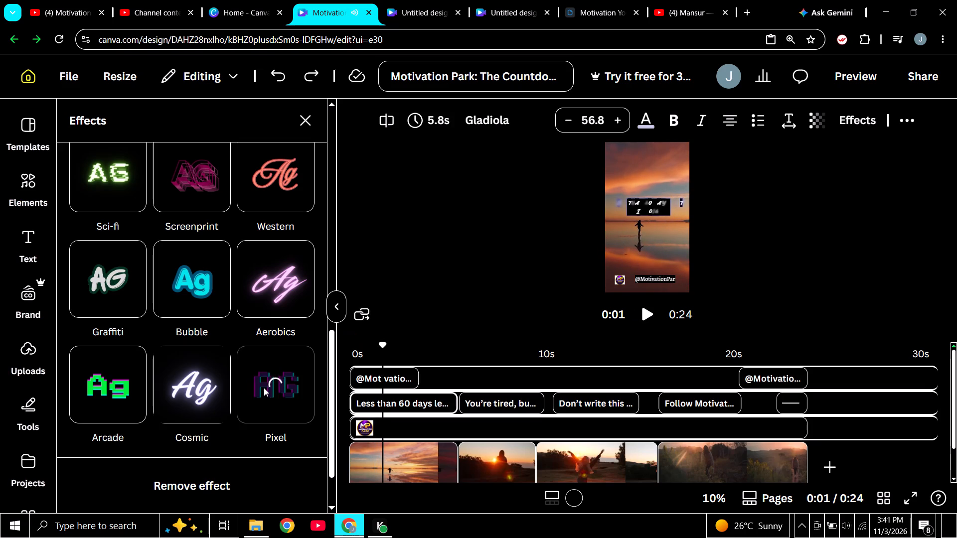
pyautogui.click(643, 309)
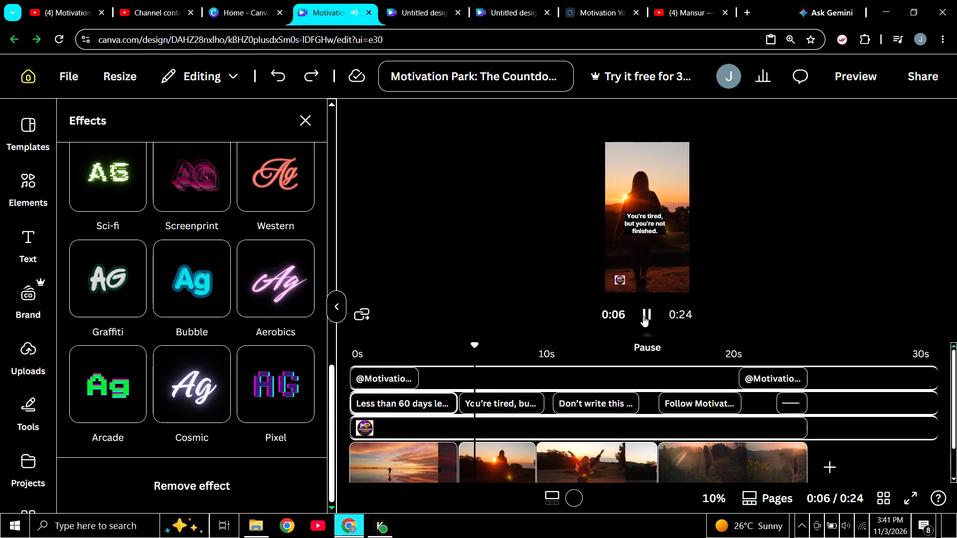
pyautogui.click(643, 314)
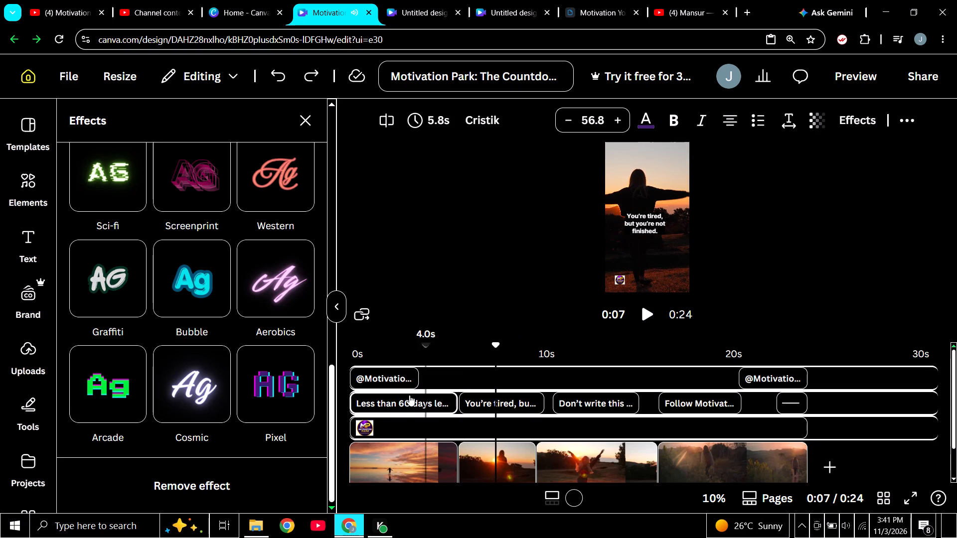
# Search the fonts for "Christic" for the "You're tired, but you're not finished." caption, after checking the opening caption.
pyautogui.click(400, 403)
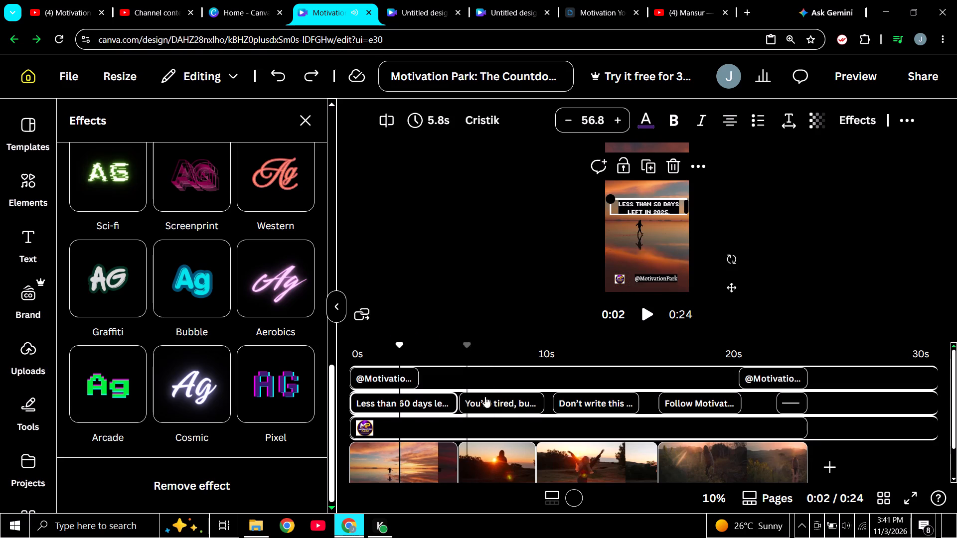
pyautogui.click(492, 401)
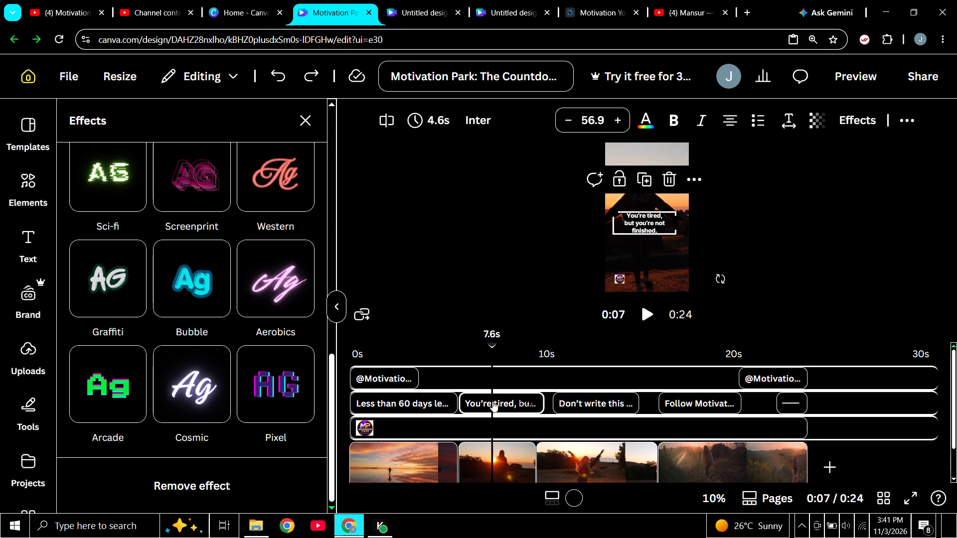
pyautogui.click(477, 119)
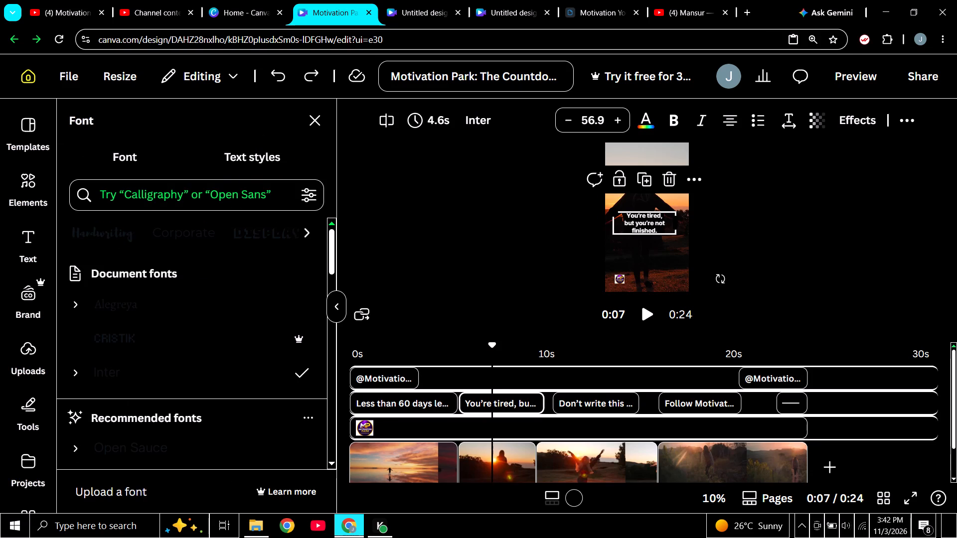
pyautogui.click(173, 197)
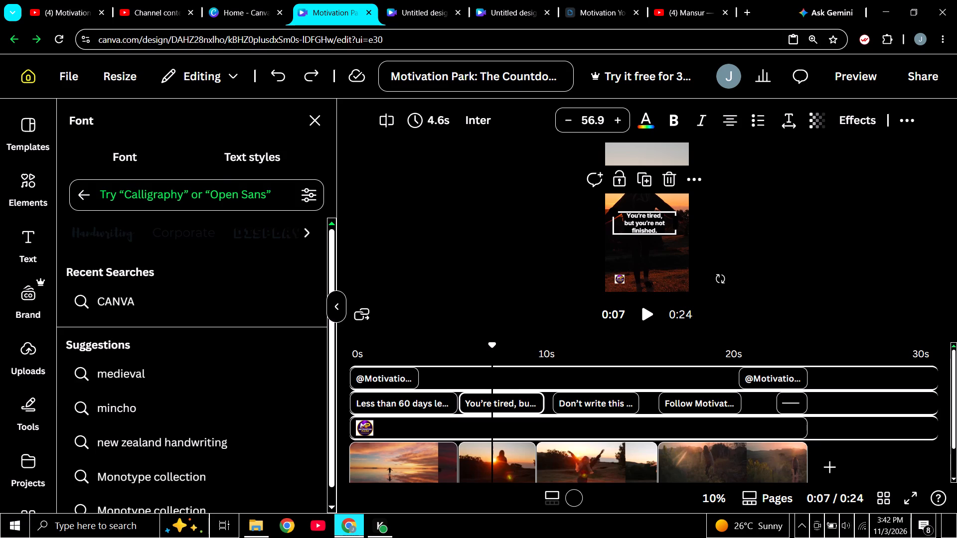
pyautogui.press('c')
pyautogui.press('h')
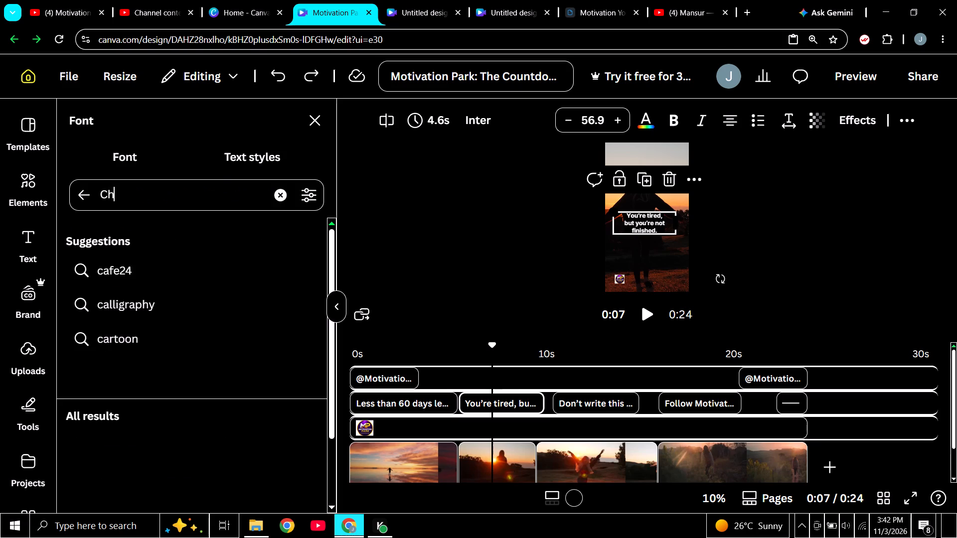
pyautogui.write('ri')
pyautogui.press('s')
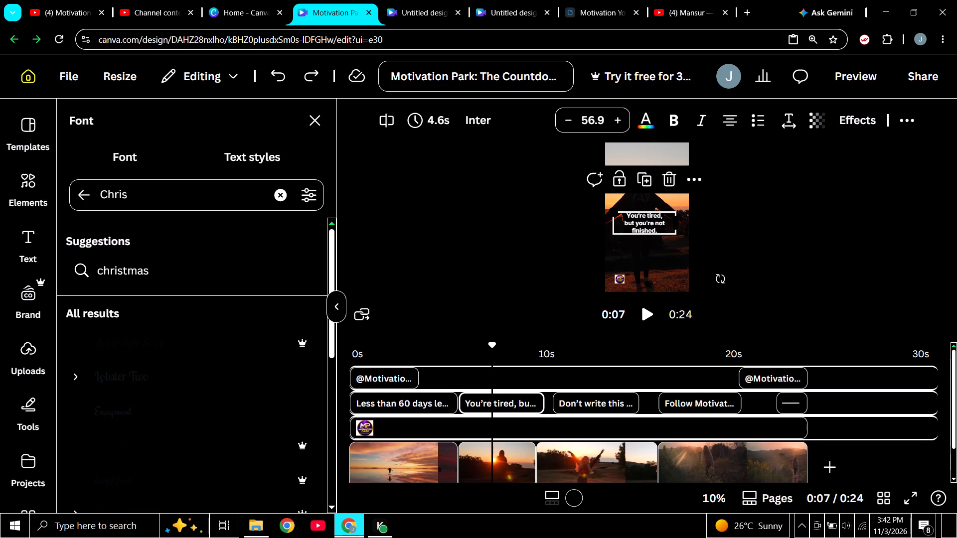
pyautogui.press('t')
pyautogui.press('i')
pyautogui.press('c')
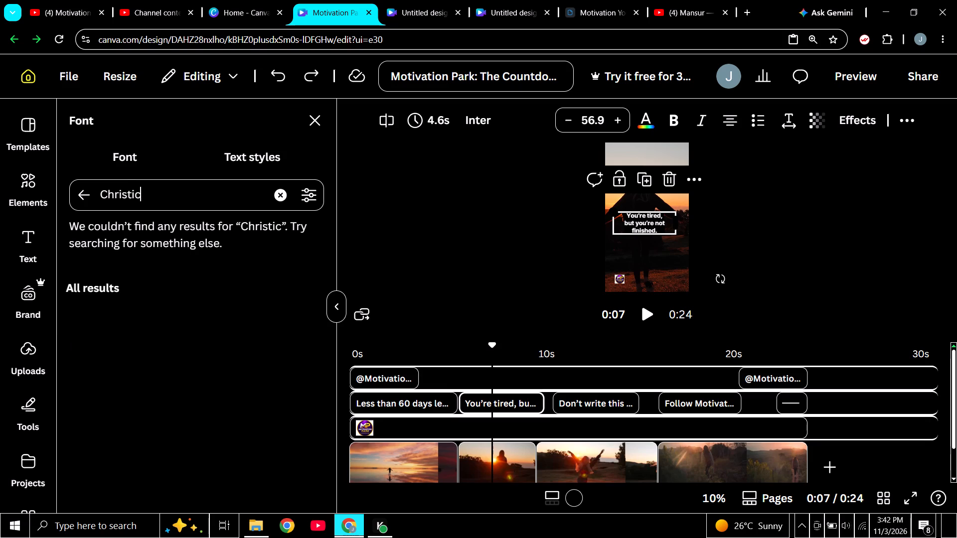
# Search the fonts for "Cristik" for the "You're tired, but you're not finished." caption, after checking the opening caption's font.
pyautogui.click(411, 404)
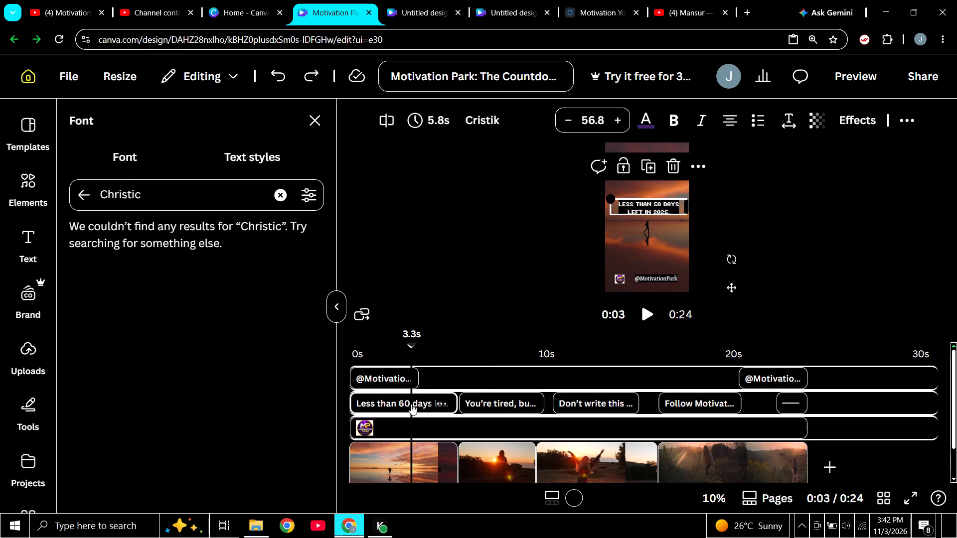
pyautogui.click(486, 404)
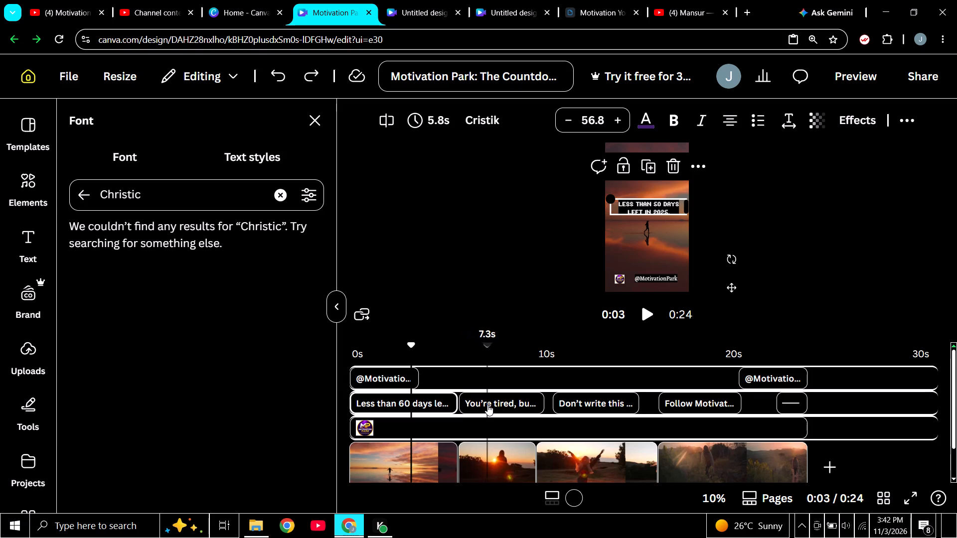
pyautogui.click(178, 192)
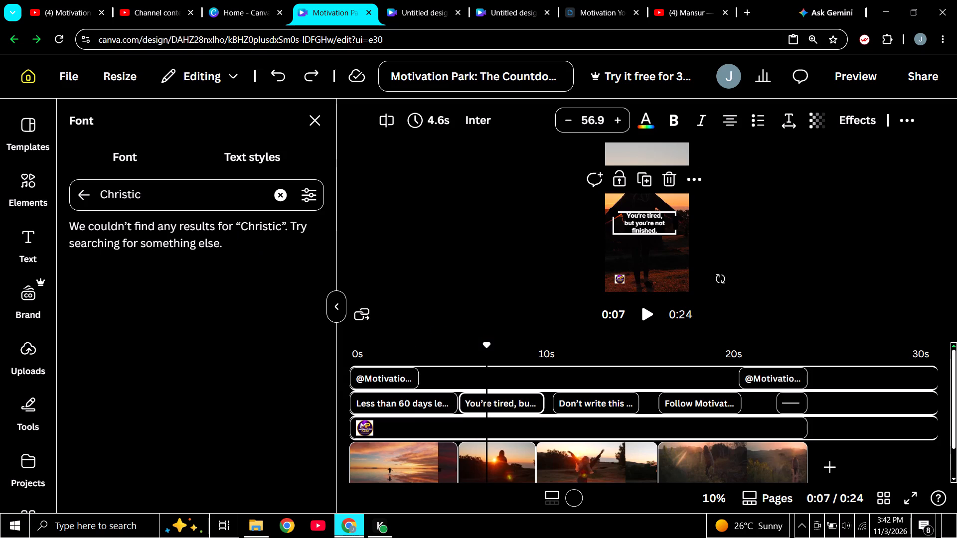
pyautogui.press('BackSpace')
pyautogui.press('BackSpace')
pyautogui.press('BackSpace')
pyautogui.press('BackSpace')
pyautogui.press('BackSpace')
pyautogui.press('BackSpace')
pyautogui.press('BackSpace')
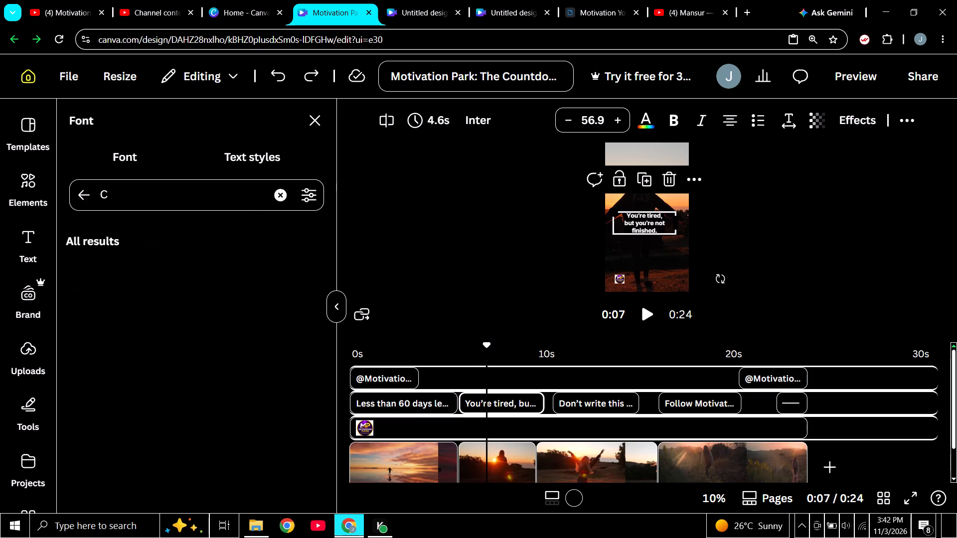
pyautogui.write('ris')
pyautogui.press('t')
pyautogui.write('ik')
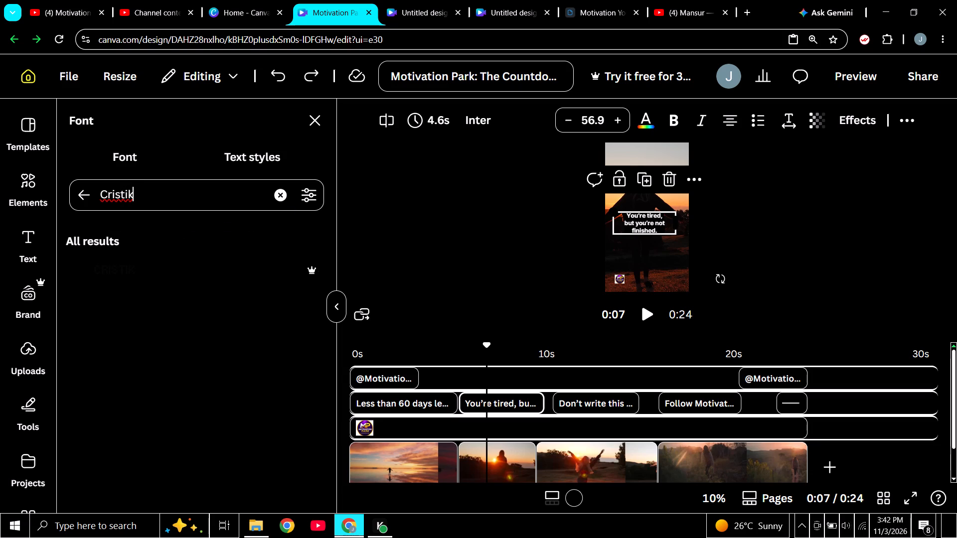
# Check the Cristik search result against the opening caption and the "You're tired, but you're not finished." caption.
pyautogui.click(392, 402)
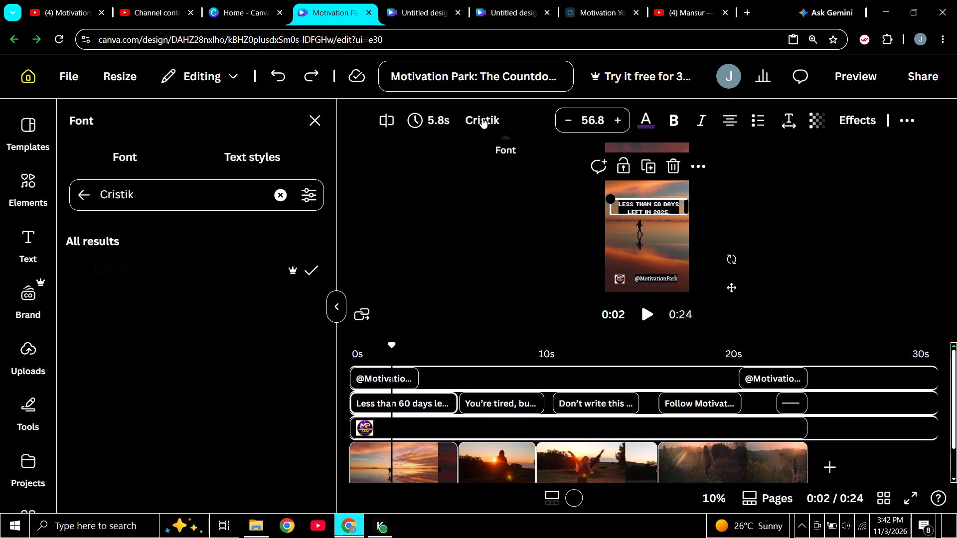
pyautogui.click(492, 401)
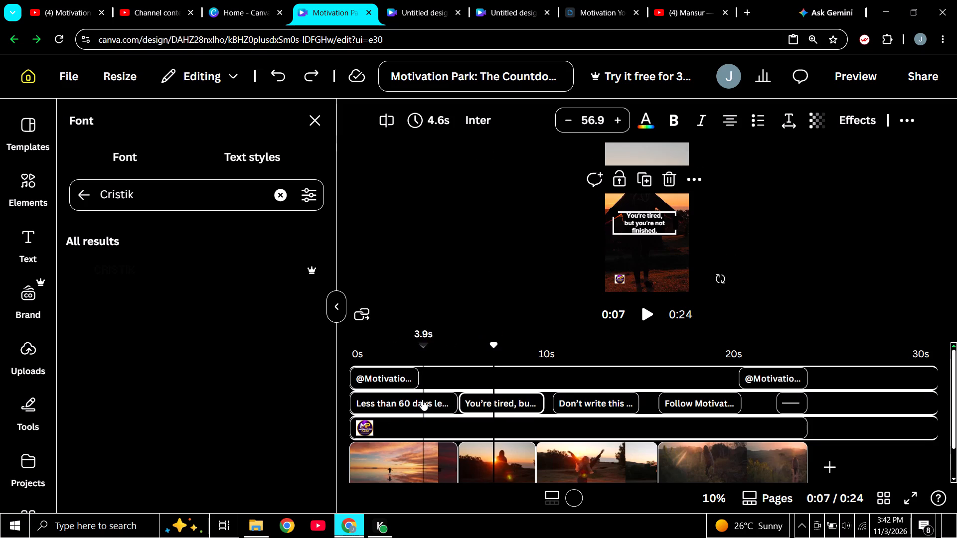
pyautogui.click(407, 400)
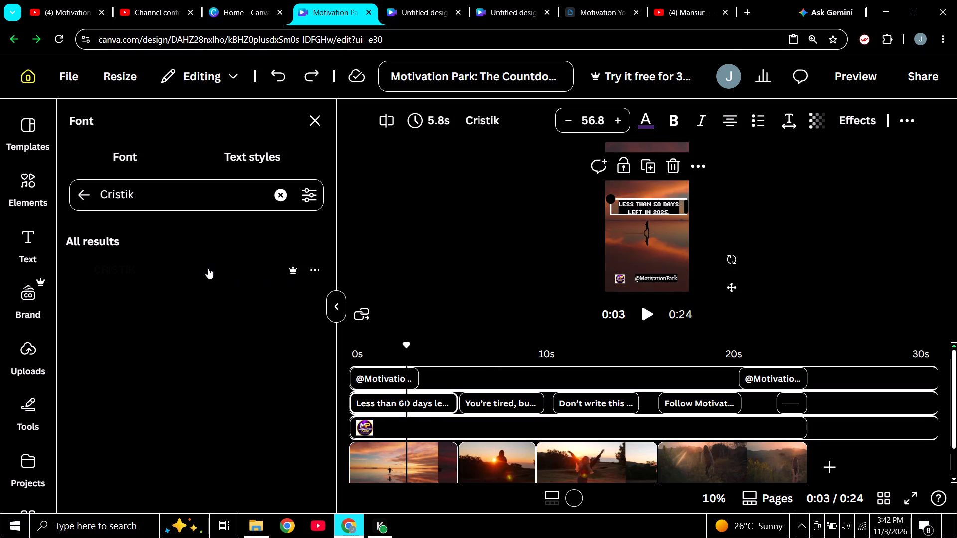
pyautogui.click(97, 241)
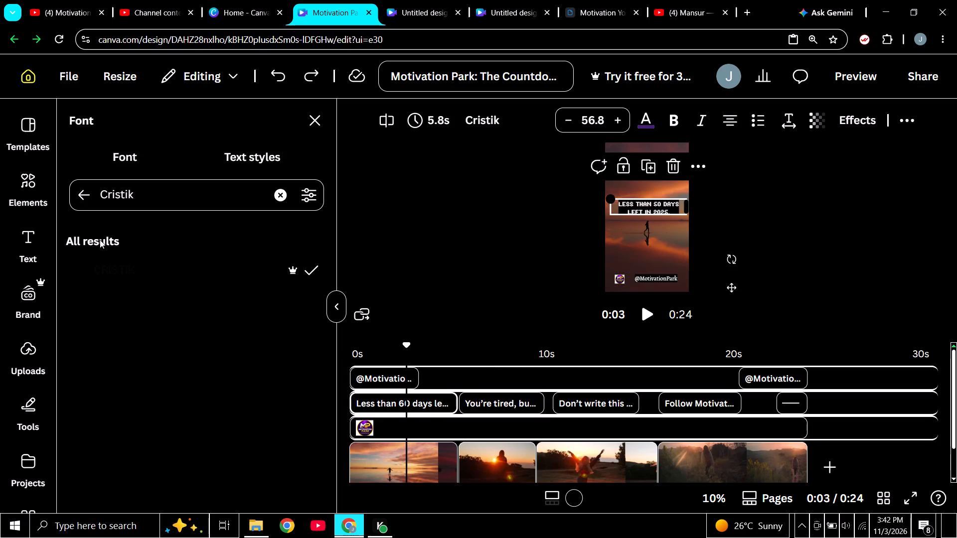
pyautogui.click(100, 240)
pyautogui.click(482, 404)
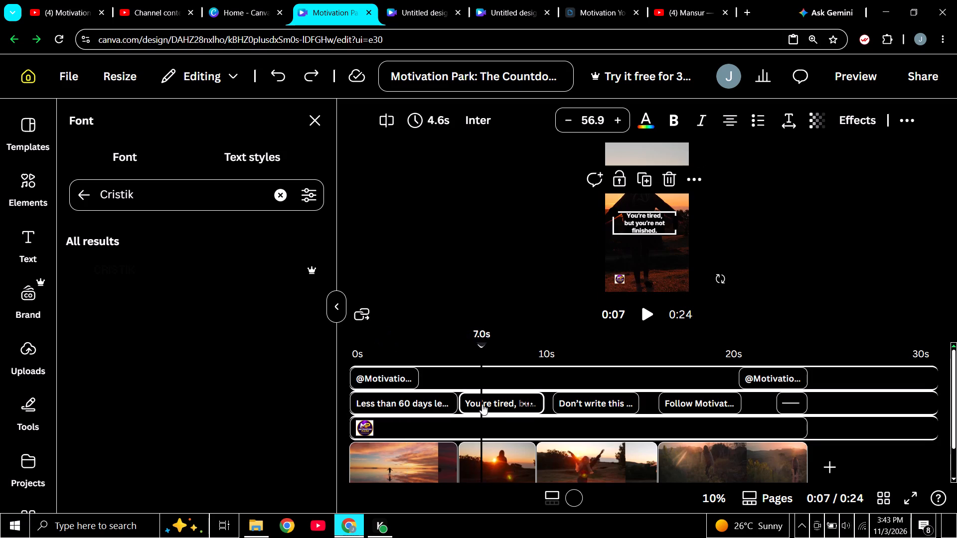
pyautogui.click(145, 194)
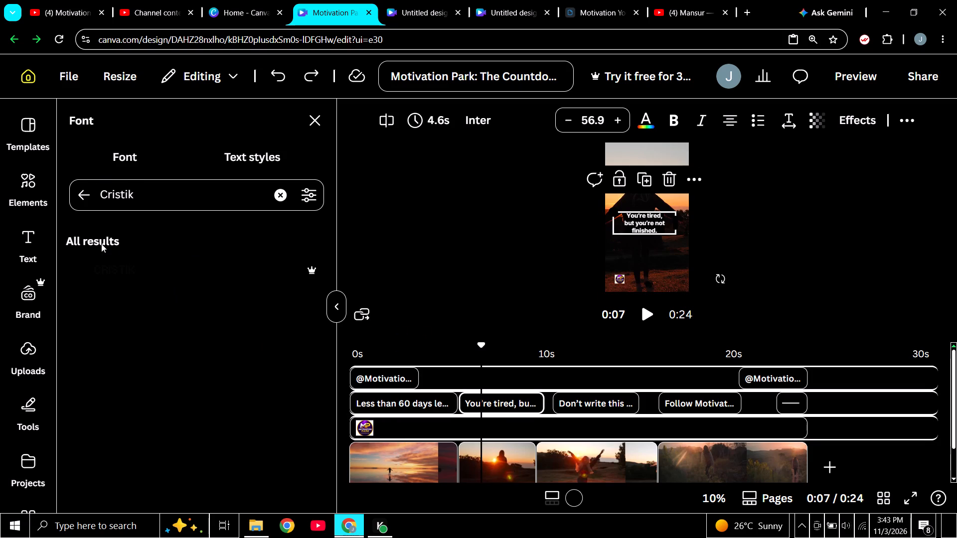
pyautogui.click(101, 244)
pyautogui.click(148, 193)
pyautogui.moveTo(146, 191); pyautogui.dragTo(97, 191)
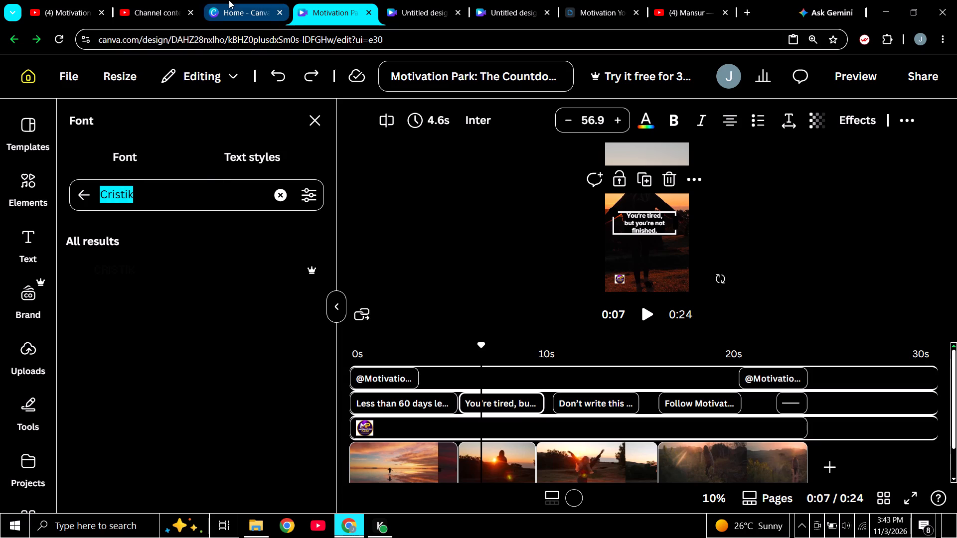
pyautogui.press('Return')
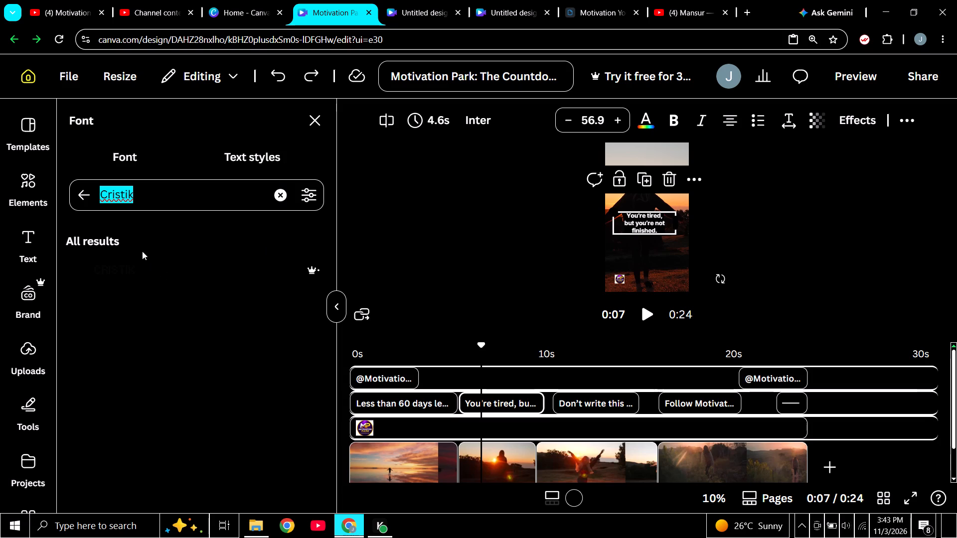
# Clear the font search and look through the suggested font searches and the text styles for the second caption.
pyautogui.click(281, 189)
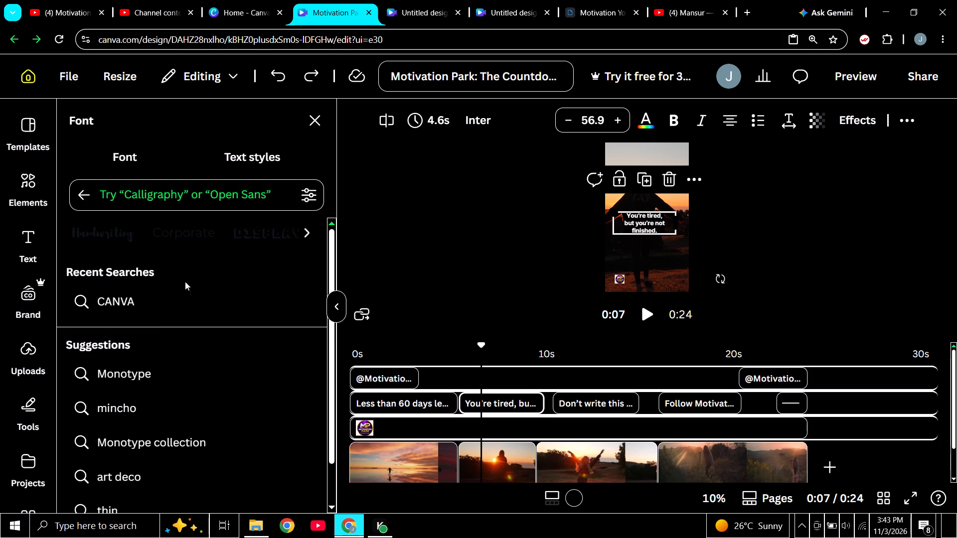
pyautogui.scroll(-3, 141, 346)
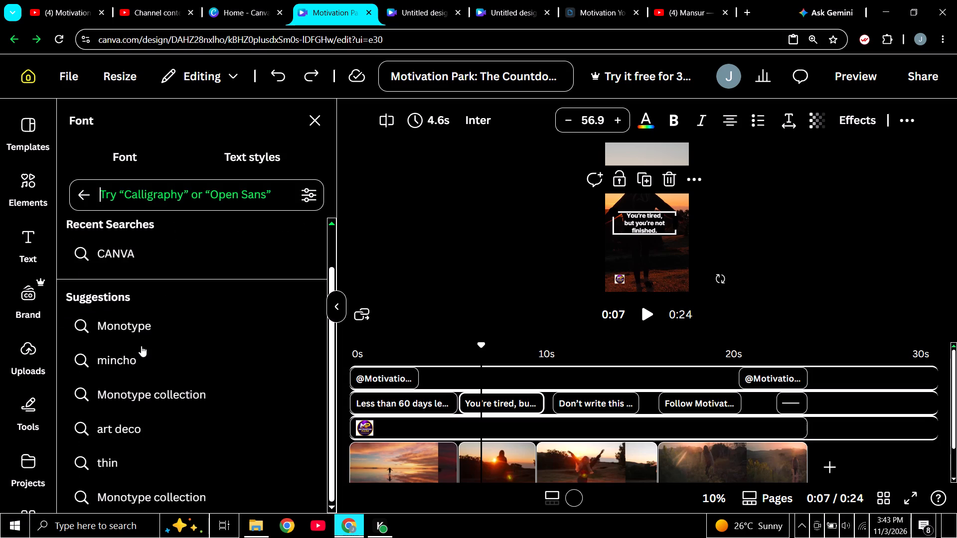
pyautogui.scroll(-5, 141, 346)
pyautogui.scroll(6, 141, 346)
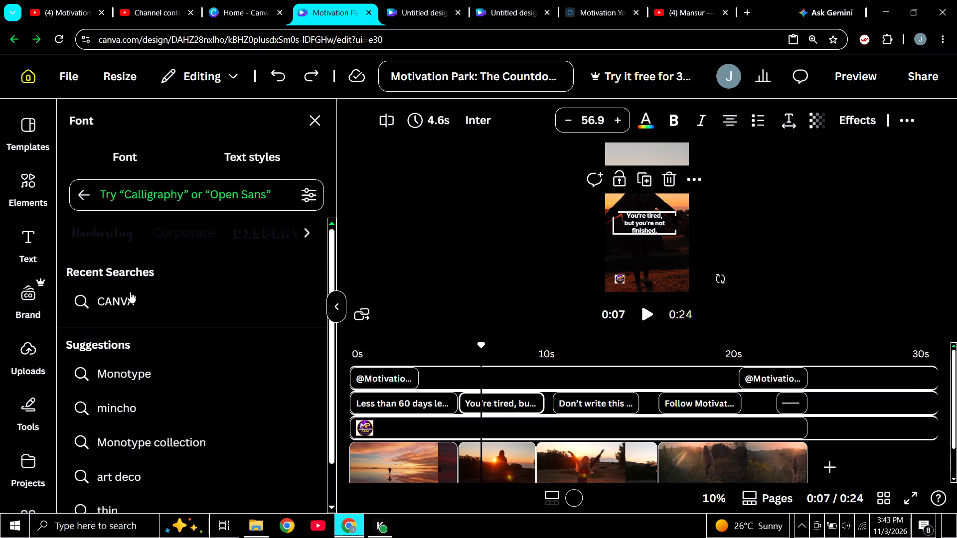
pyautogui.click(124, 157)
pyautogui.click(124, 157)
pyautogui.click(244, 152)
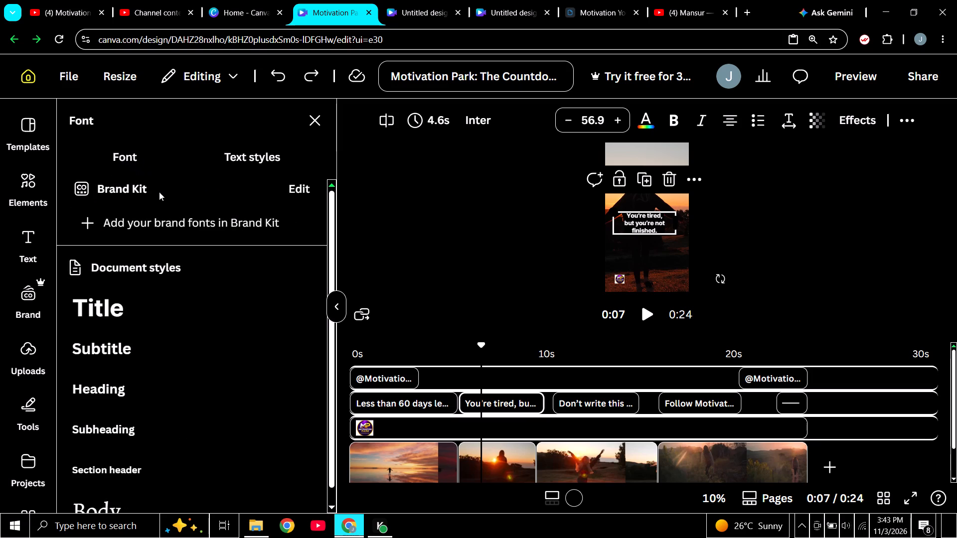
pyautogui.click(126, 154)
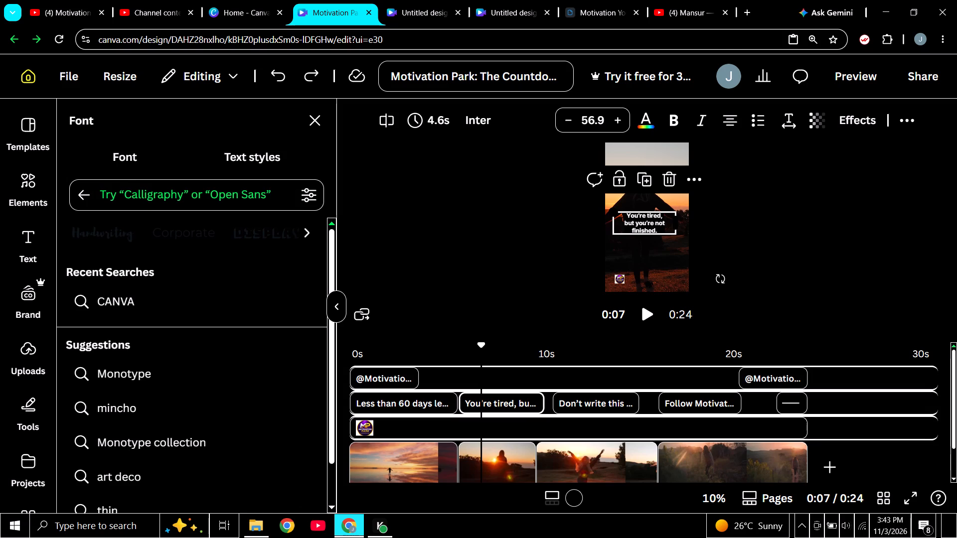
# Search the fonts for "Open Sans" for the "You're tired, but you're not finished." caption.
pyautogui.click(204, 193)
pyautogui.scroll(-8, 155, 246)
pyautogui.scroll(7, 155, 248)
pyautogui.press('o')
pyautogui.write('pen')
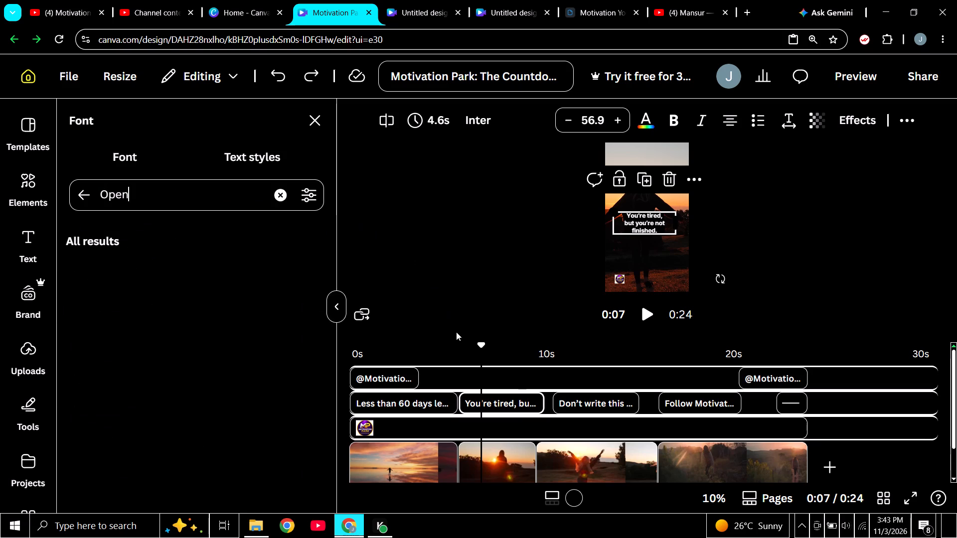
pyautogui.click(504, 399)
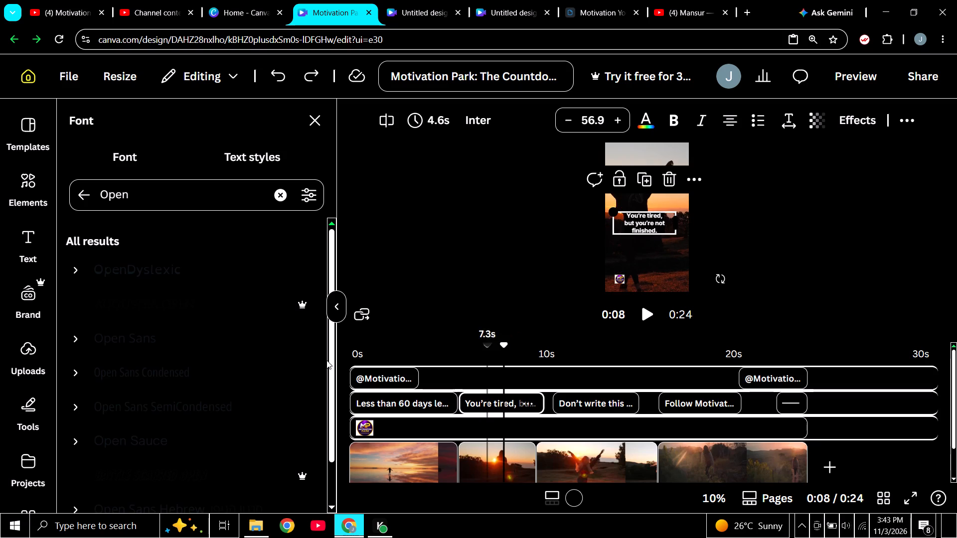
pyautogui.click(143, 197)
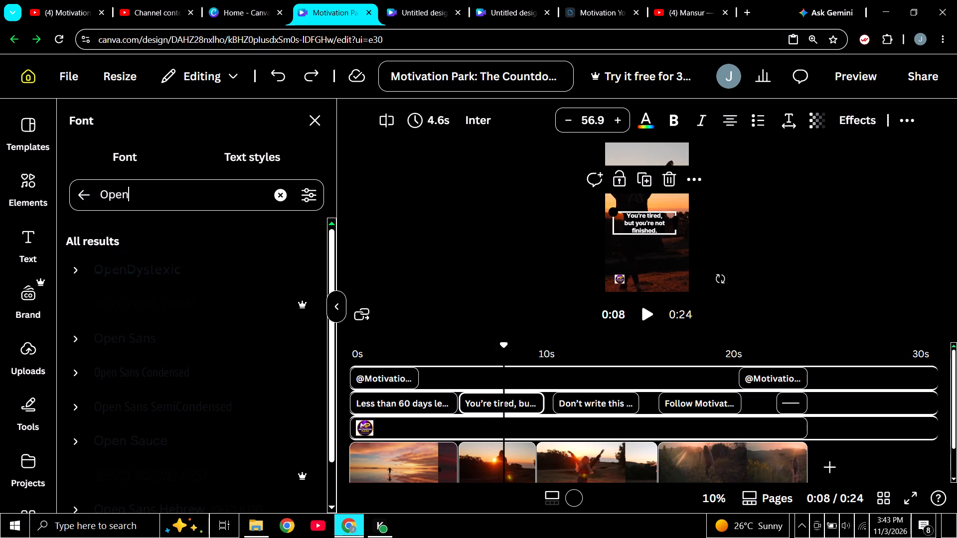
pyautogui.press('space')
pyautogui.press('s')
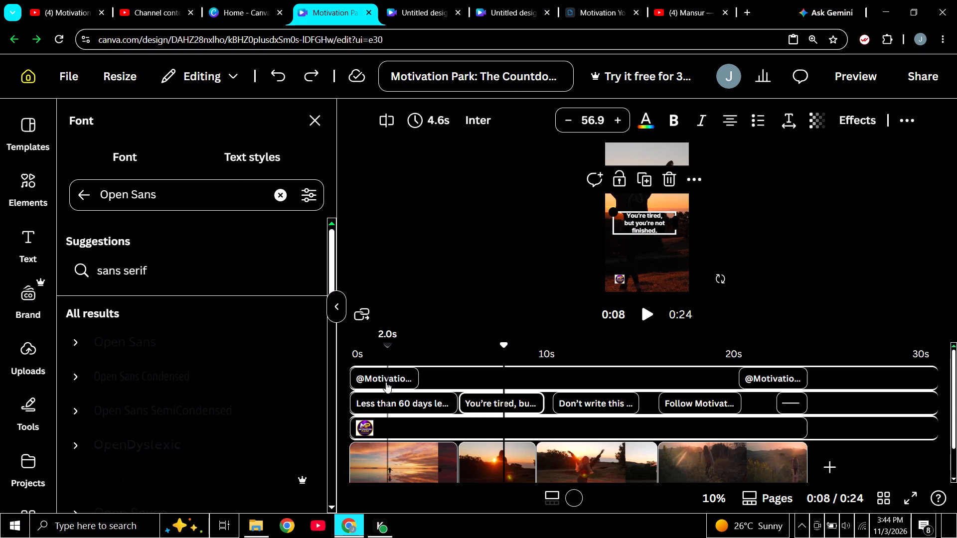
# Close the font list and look through the default text styles, text apps and recently used text designs.
pyautogui.click(314, 117)
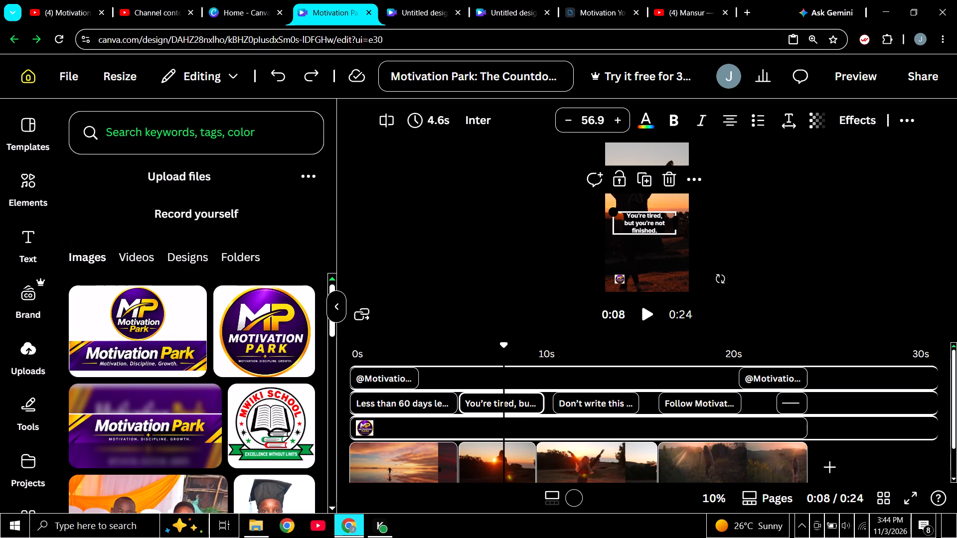
pyautogui.click(30, 241)
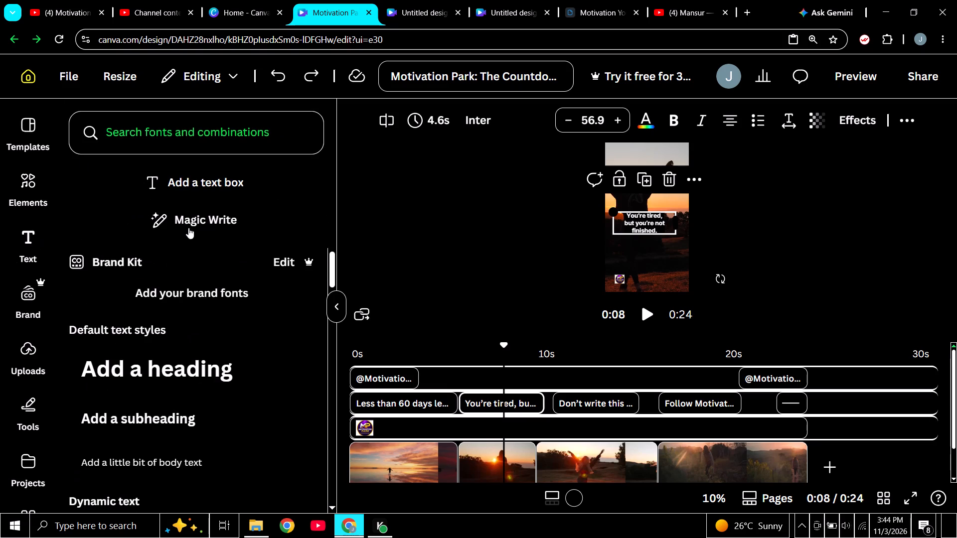
pyautogui.scroll(-2, 159, 364)
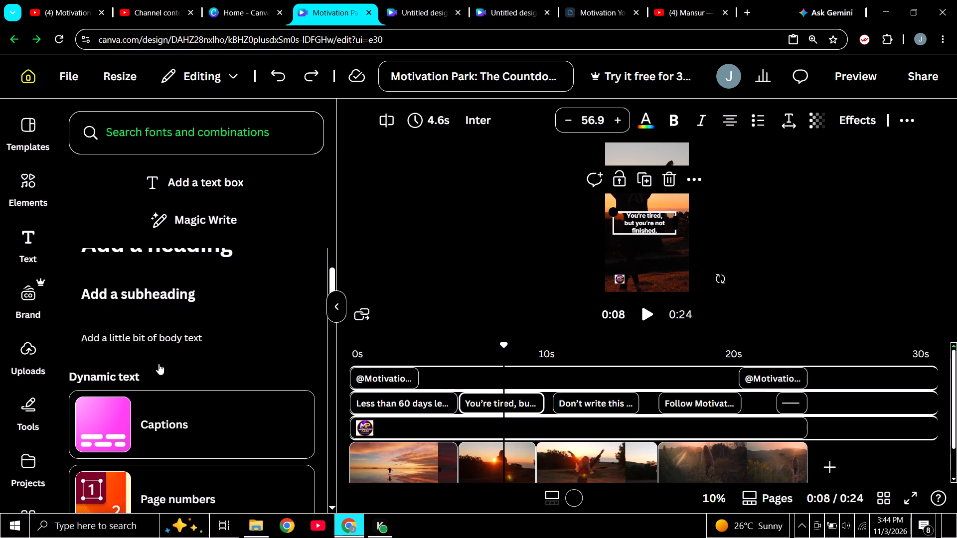
pyautogui.scroll(-3, 159, 361)
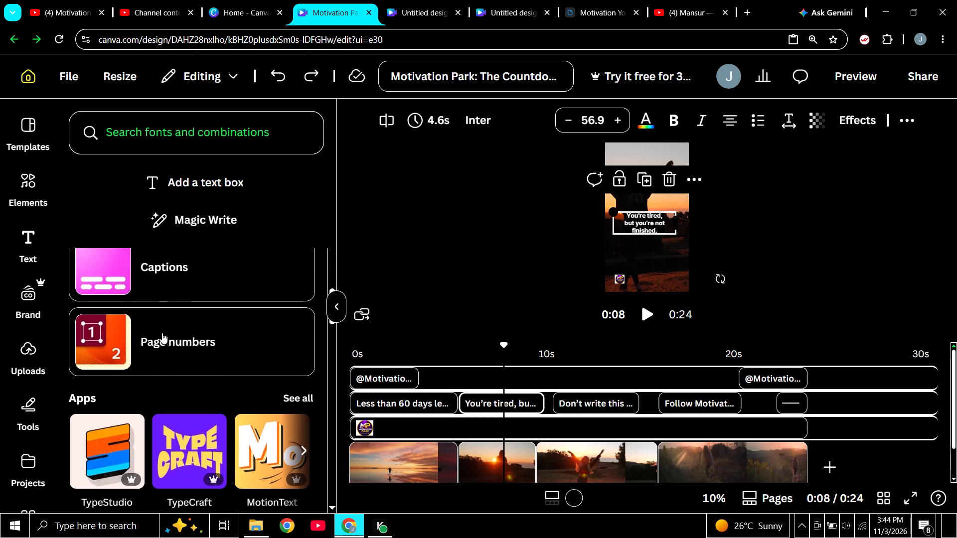
pyautogui.scroll(-1, 162, 330)
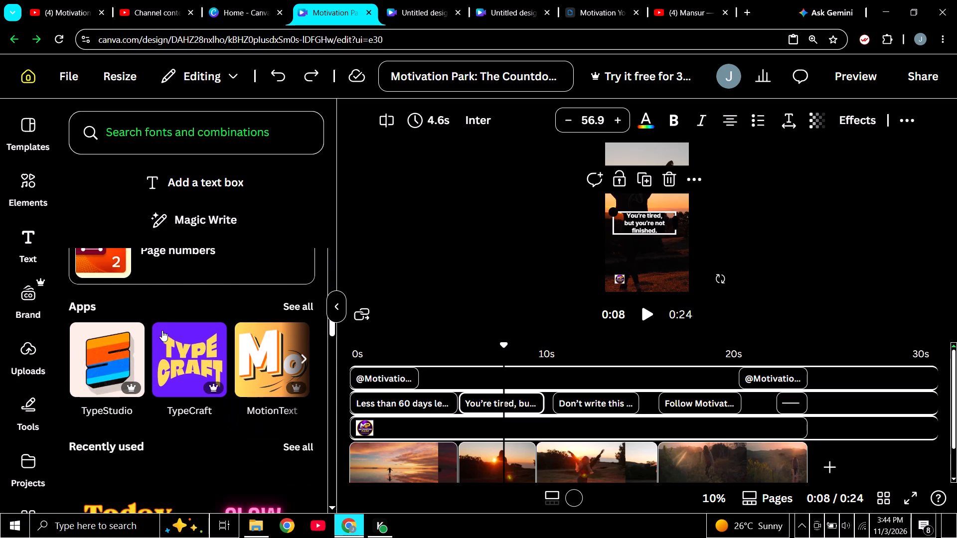
pyautogui.scroll(-2, 162, 330)
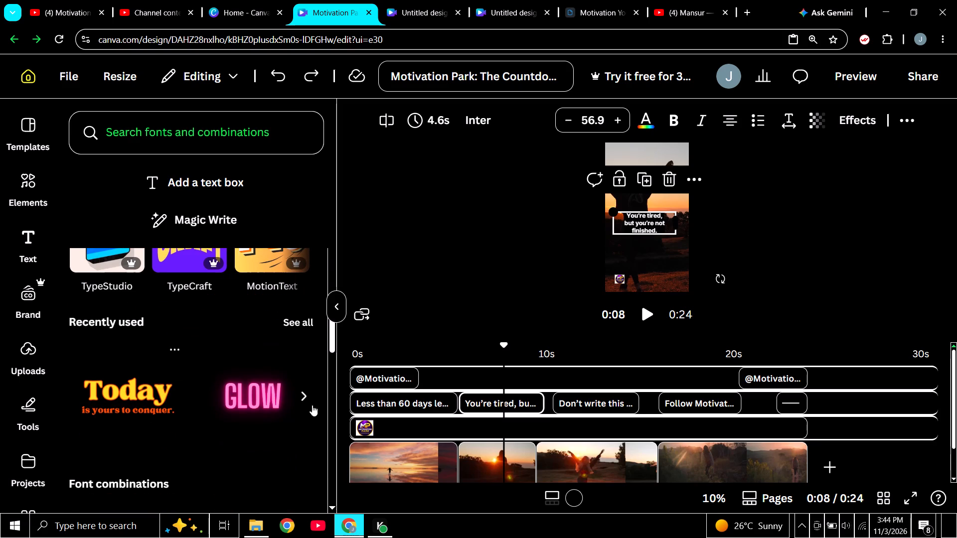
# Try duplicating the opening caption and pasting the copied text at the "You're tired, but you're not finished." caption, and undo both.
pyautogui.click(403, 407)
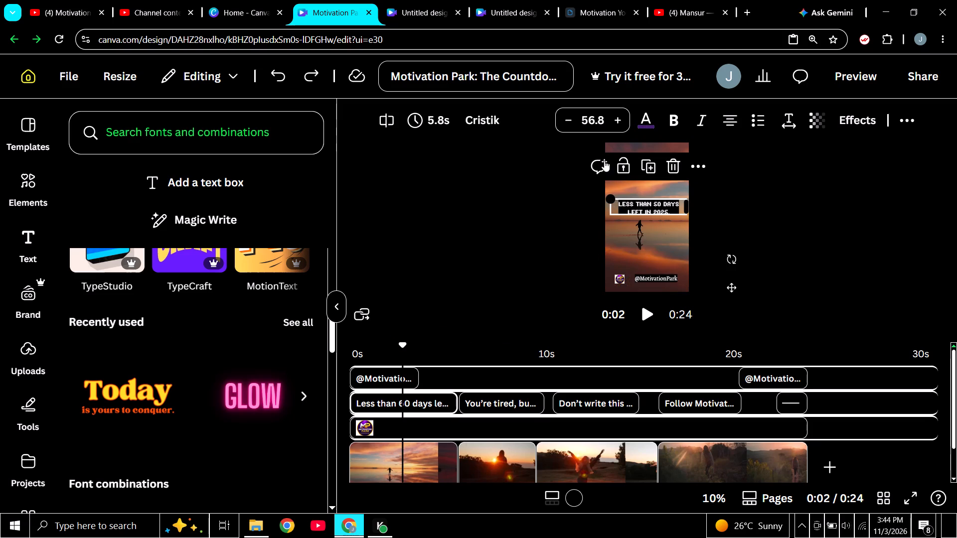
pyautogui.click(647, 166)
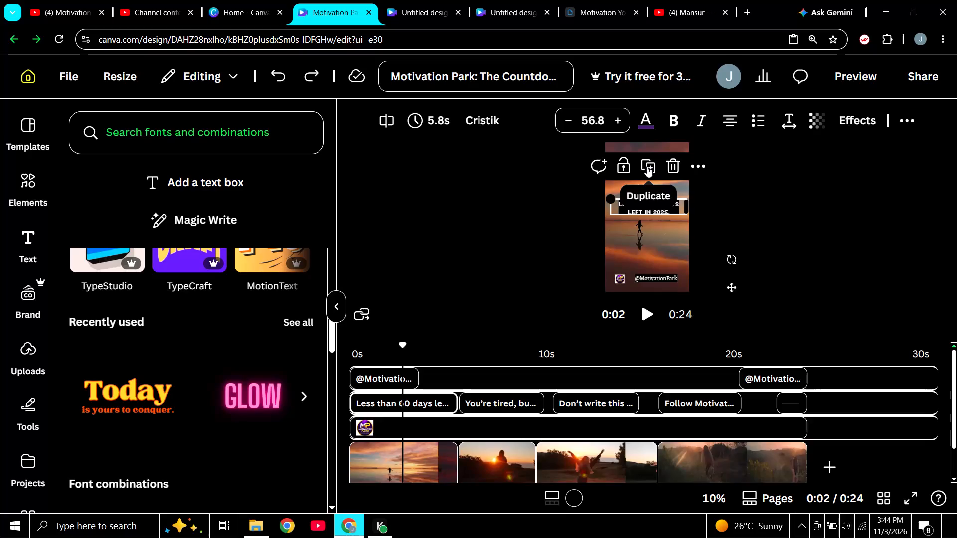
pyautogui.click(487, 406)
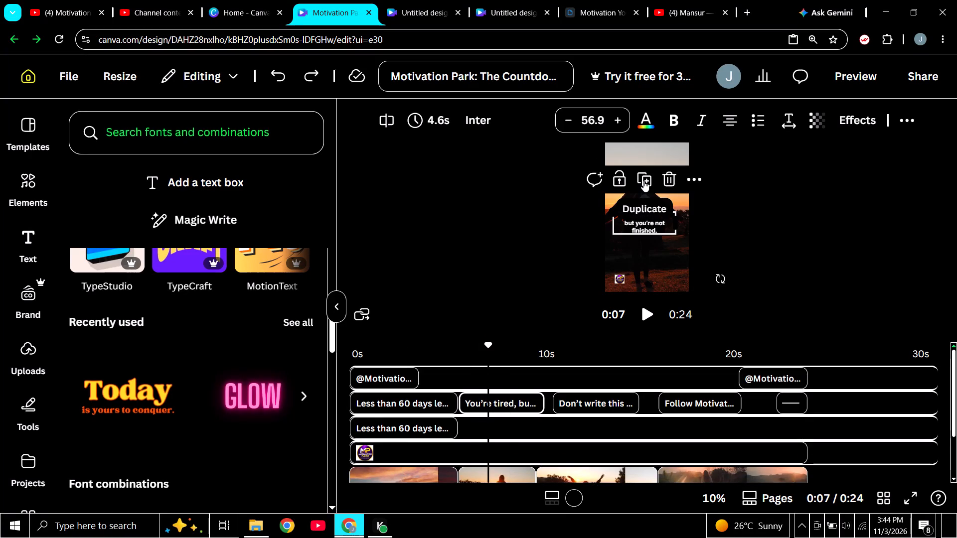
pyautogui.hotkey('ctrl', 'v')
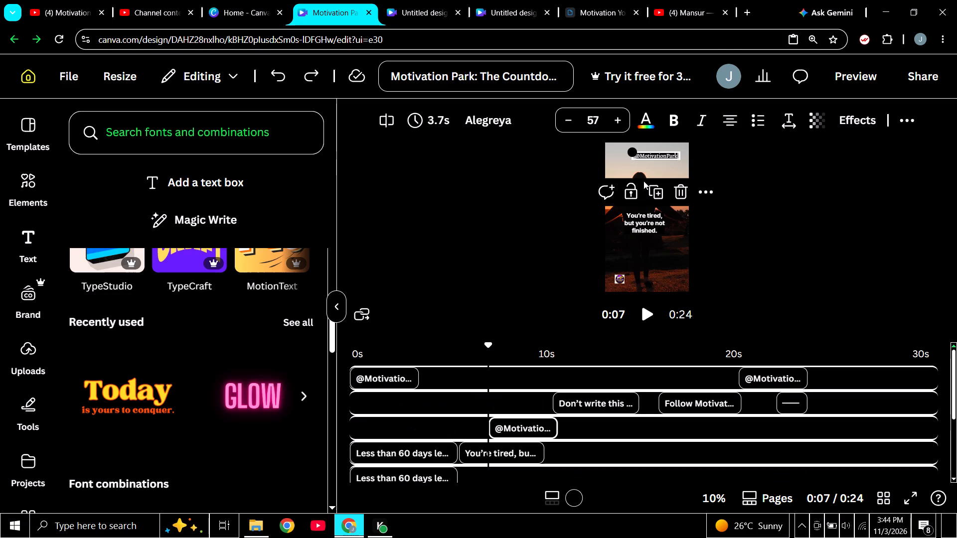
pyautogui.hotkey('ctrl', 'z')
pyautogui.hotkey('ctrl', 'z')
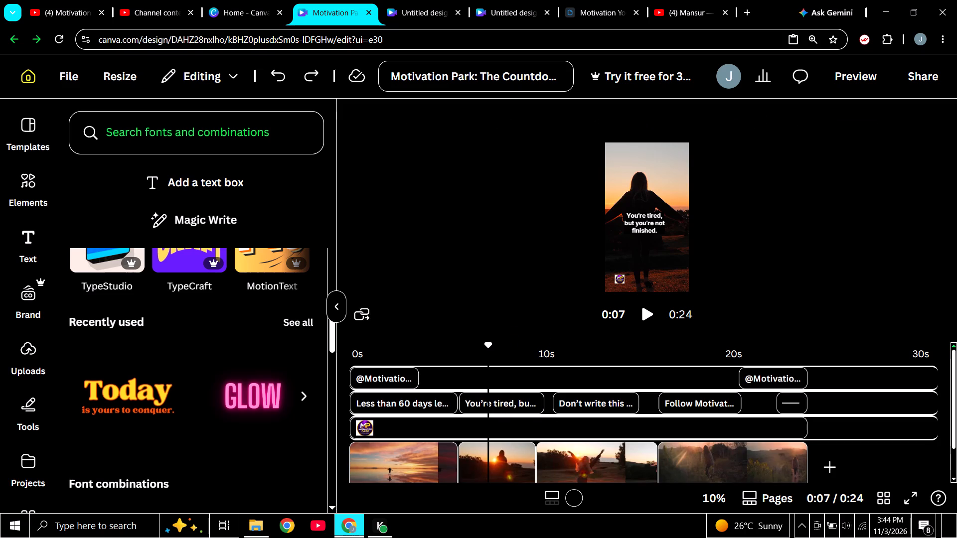
# Scrub the timeline between the opening caption and the "You're tired, but you're not finished." caption to compare them.
pyautogui.moveTo(488, 346); pyautogui.dragTo(410, 343)
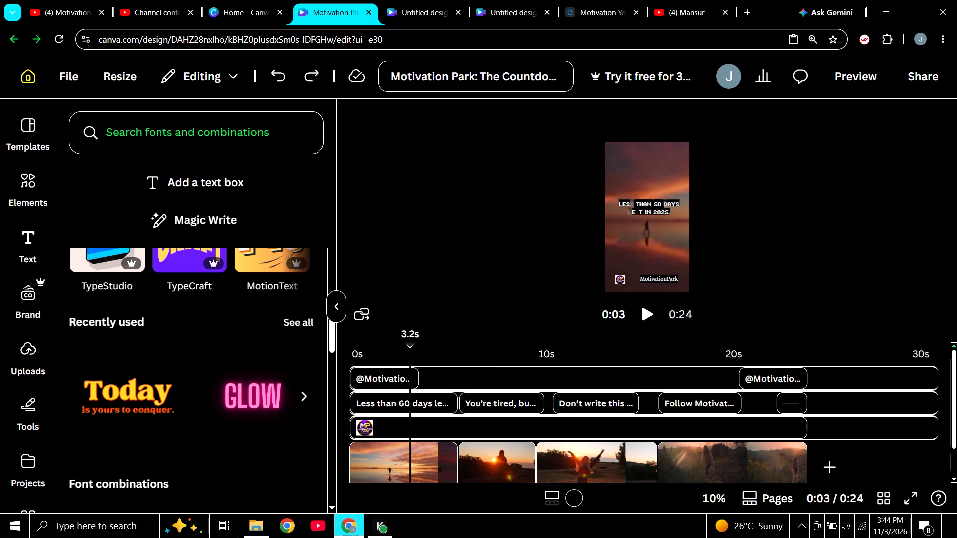
pyautogui.moveTo(410, 343); pyautogui.dragTo(477, 356)
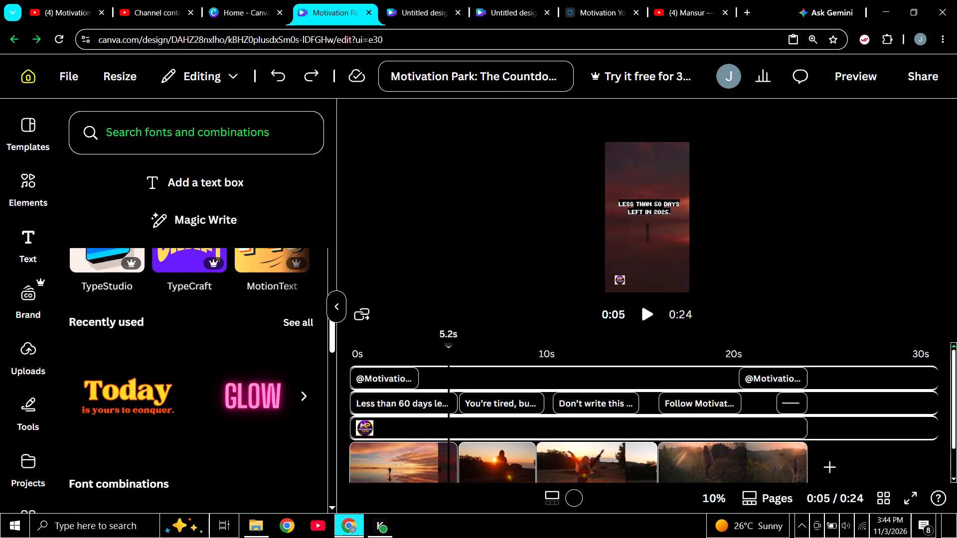
pyautogui.moveTo(477, 356); pyautogui.dragTo(498, 360)
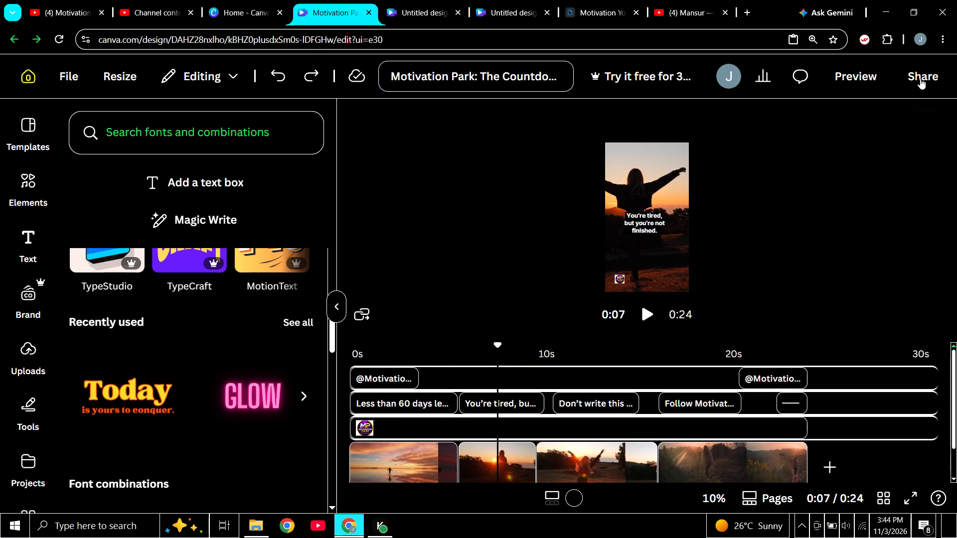
# Download the design as an MP4 video at 1080 x 1920 px.
pyautogui.click(923, 76)
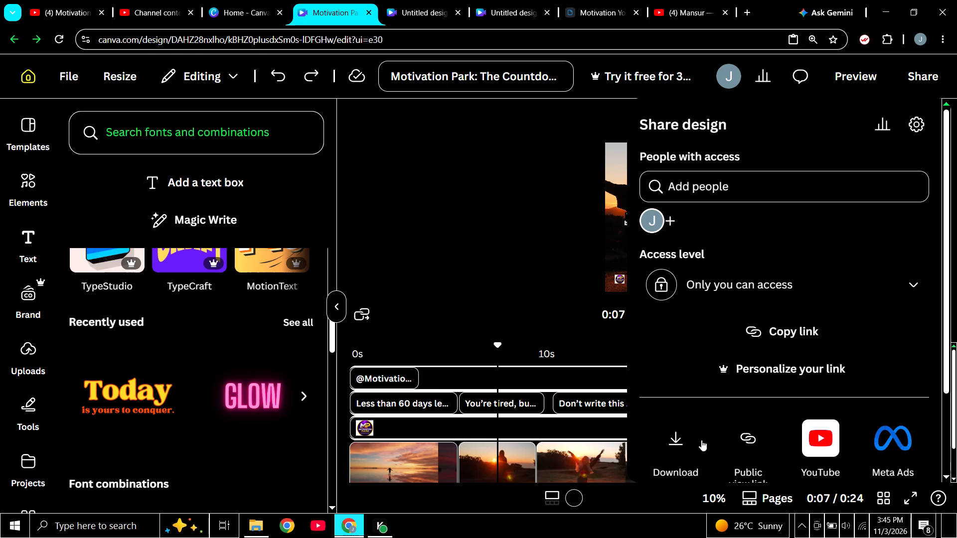
pyautogui.click(672, 441)
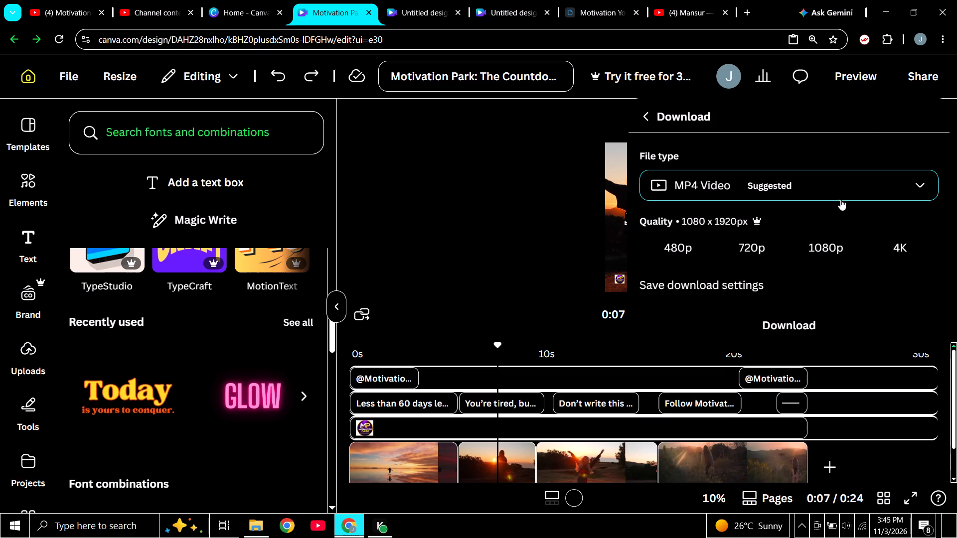
pyautogui.scroll(-5, 839, 248)
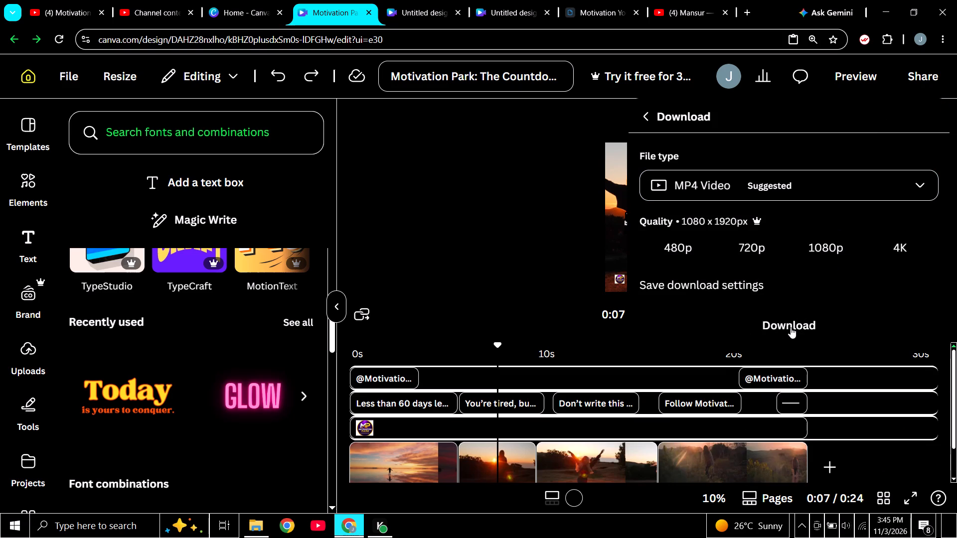
pyautogui.click(792, 327)
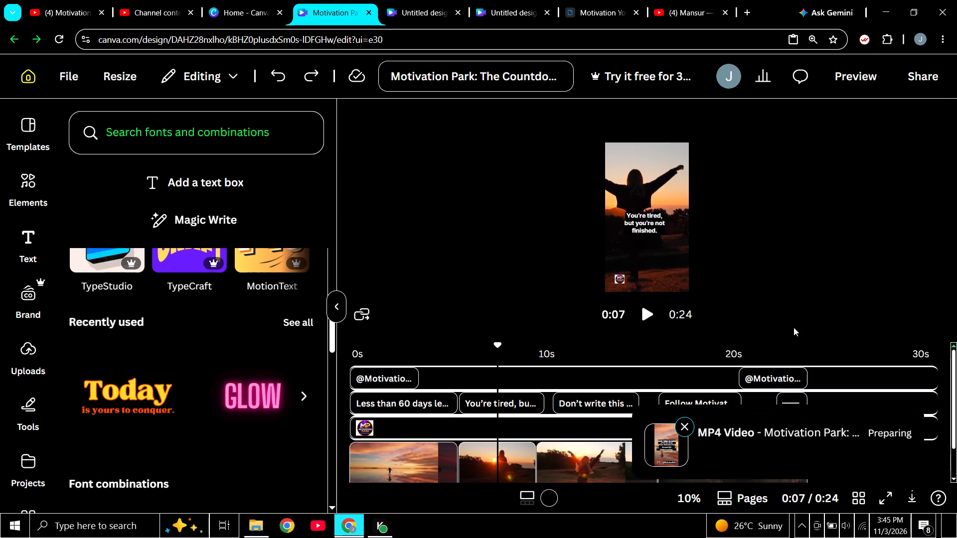
# Look through the design's sharing and publishing options.
pyautogui.click(916, 72)
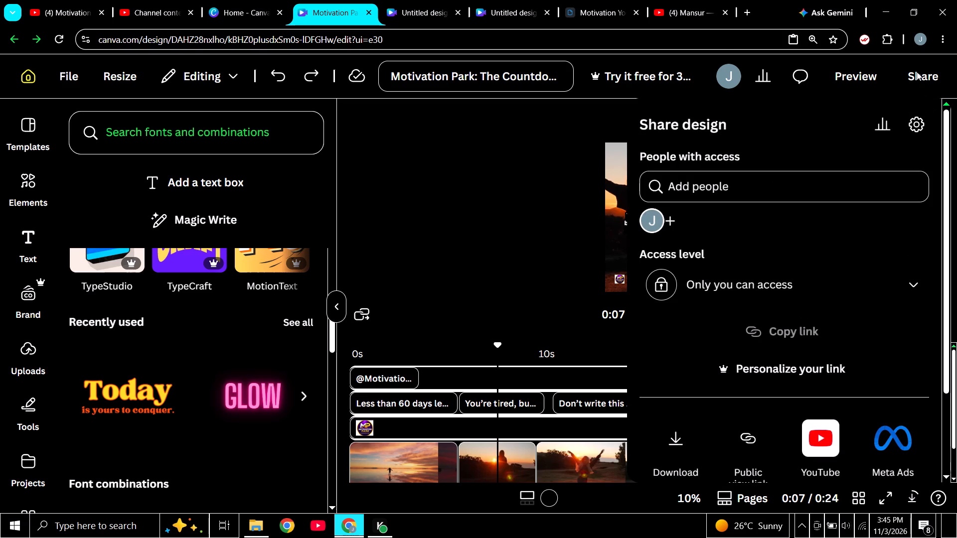
pyautogui.scroll(-3, 827, 446)
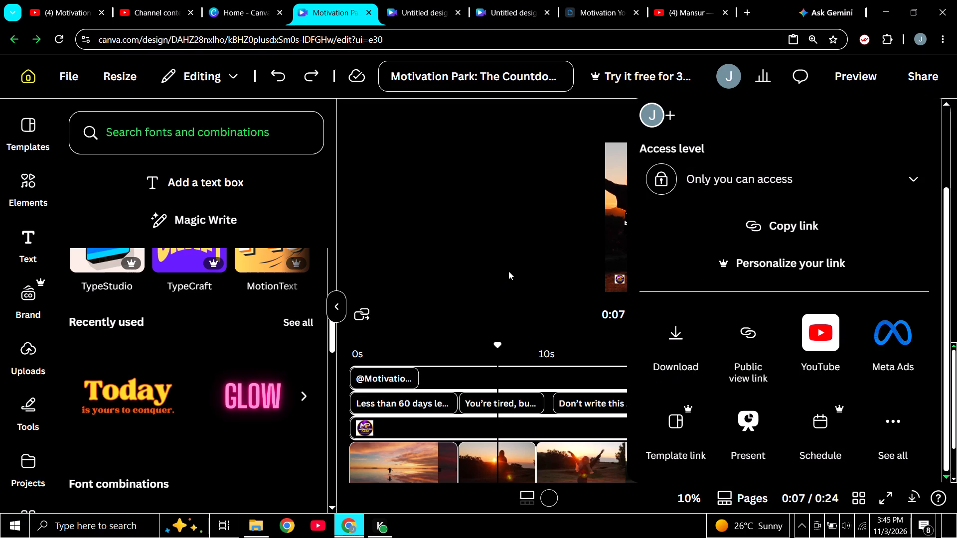
pyautogui.scroll(3, 506, 262)
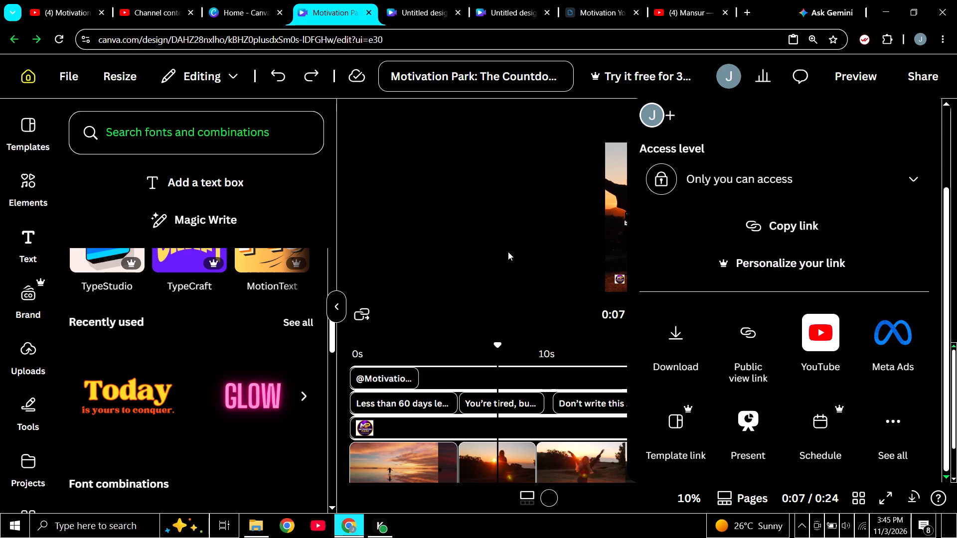
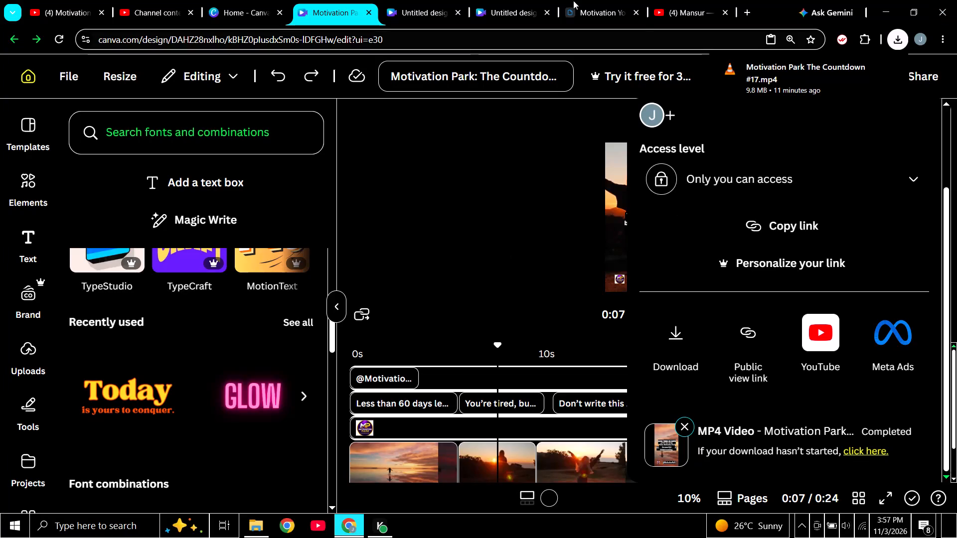
# In the Downloads folder, rename the exported countdown video to "Motivation Park The Countdown #1.7".
pyautogui.click(889, 11)
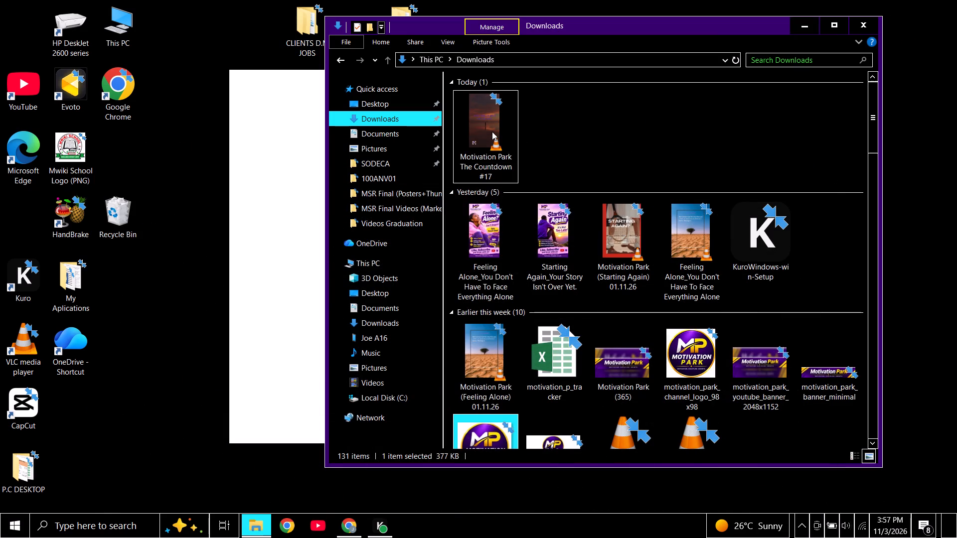
pyautogui.click(492, 127)
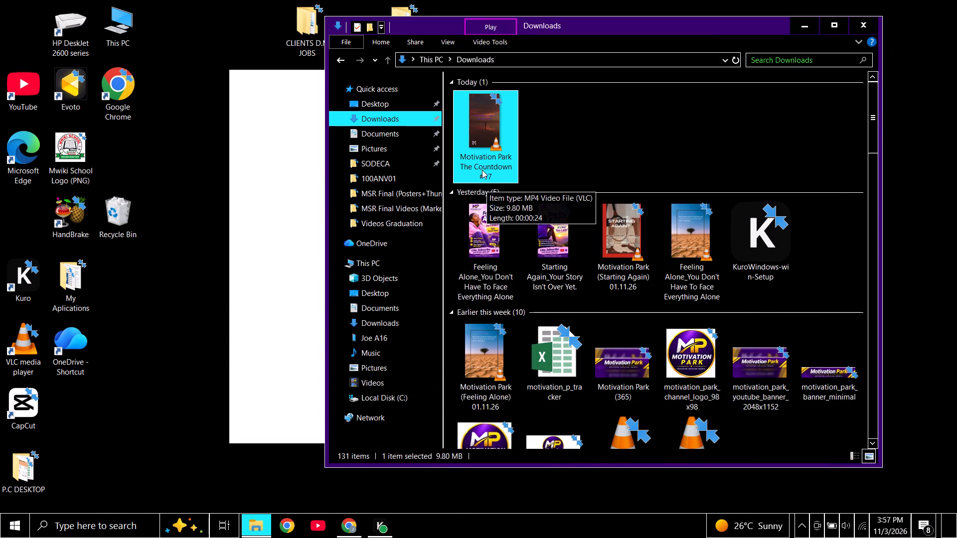
pyautogui.click(835, 21)
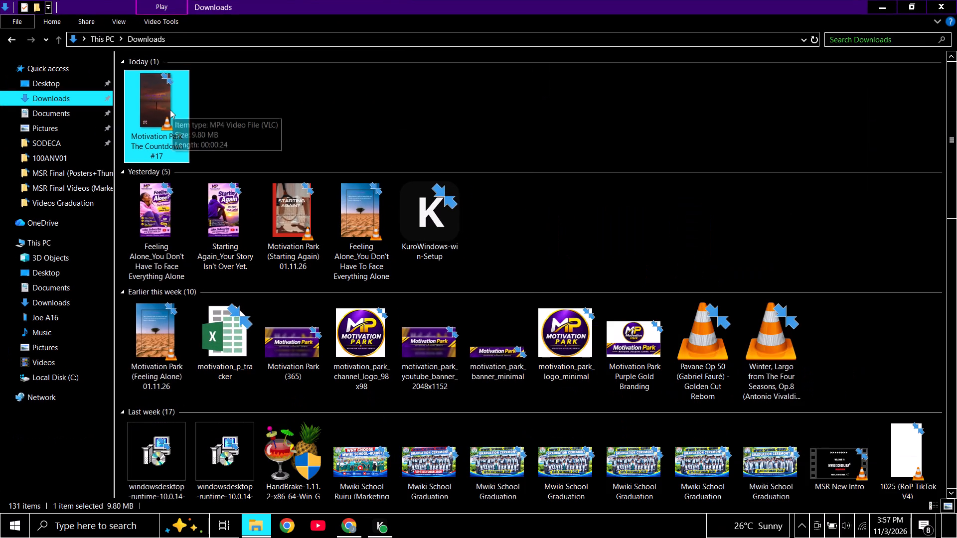
pyautogui.rightClick(170, 110)
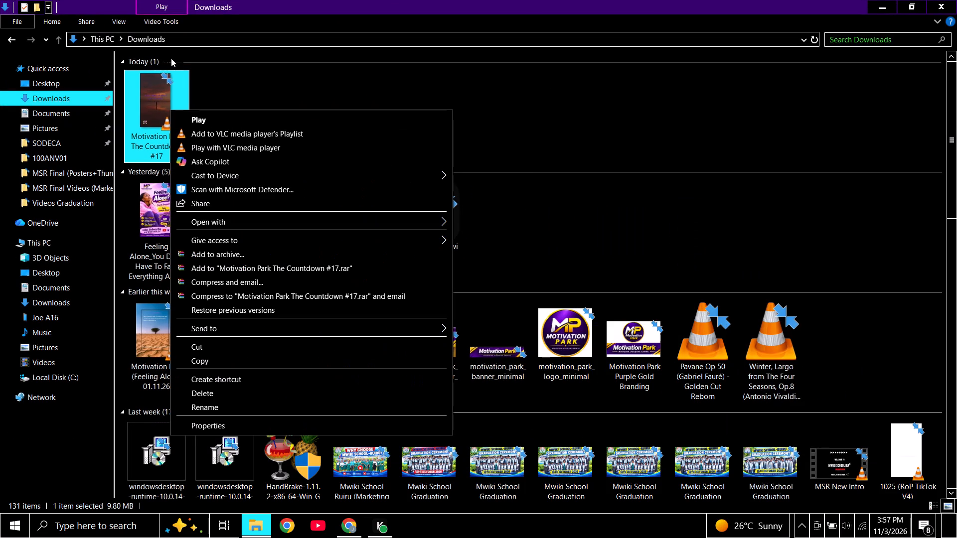
pyautogui.click(204, 406)
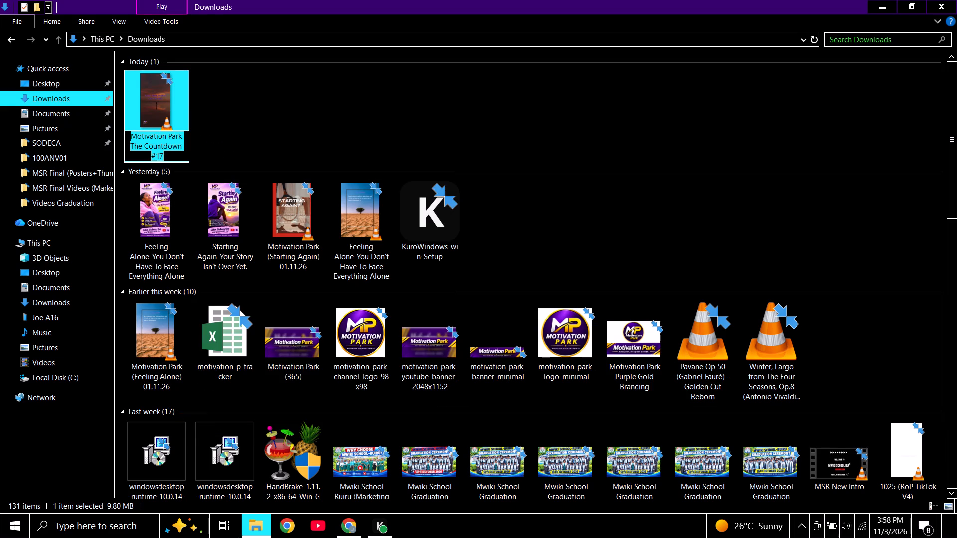
pyautogui.click(180, 133)
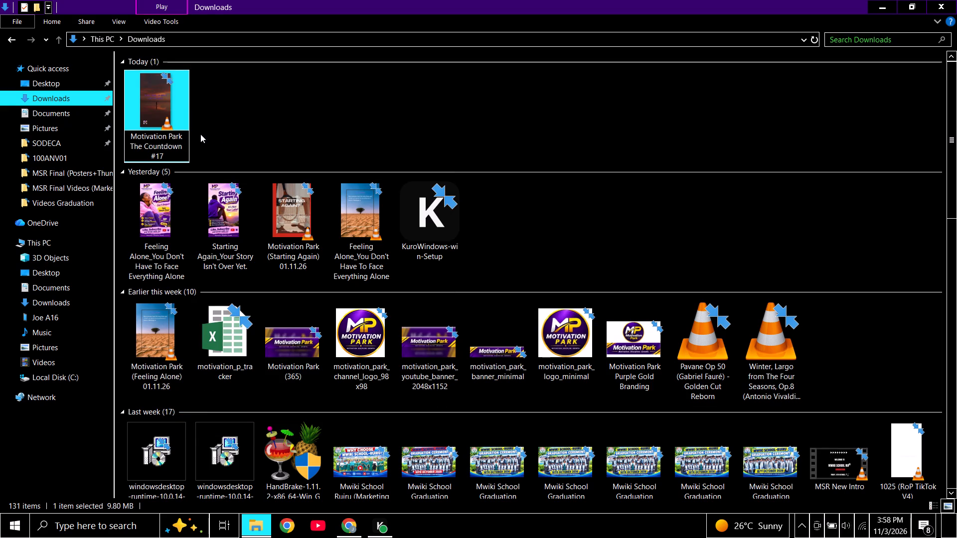
pyautogui.hotkey('shift', ':')
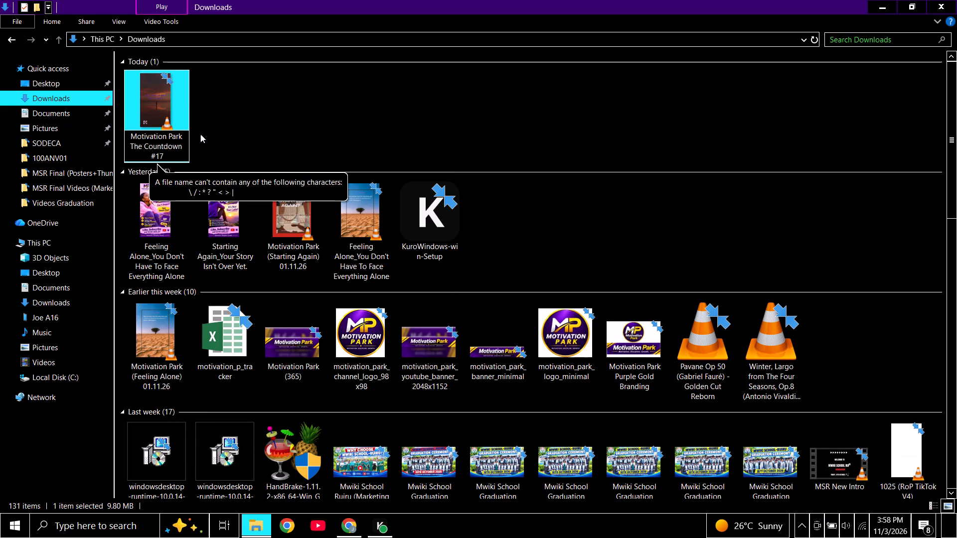
pyautogui.click(159, 156)
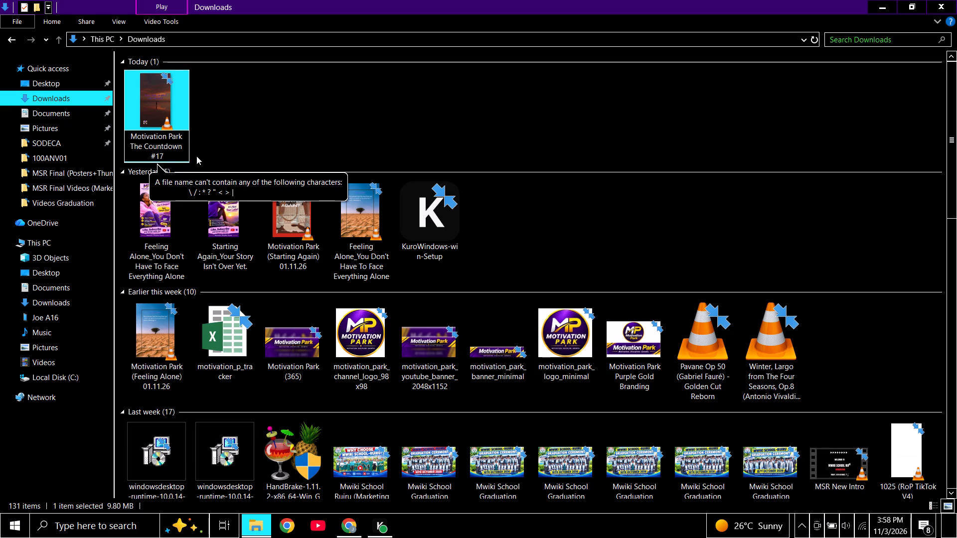
pyautogui.press('.')
pyautogui.click(235, 116)
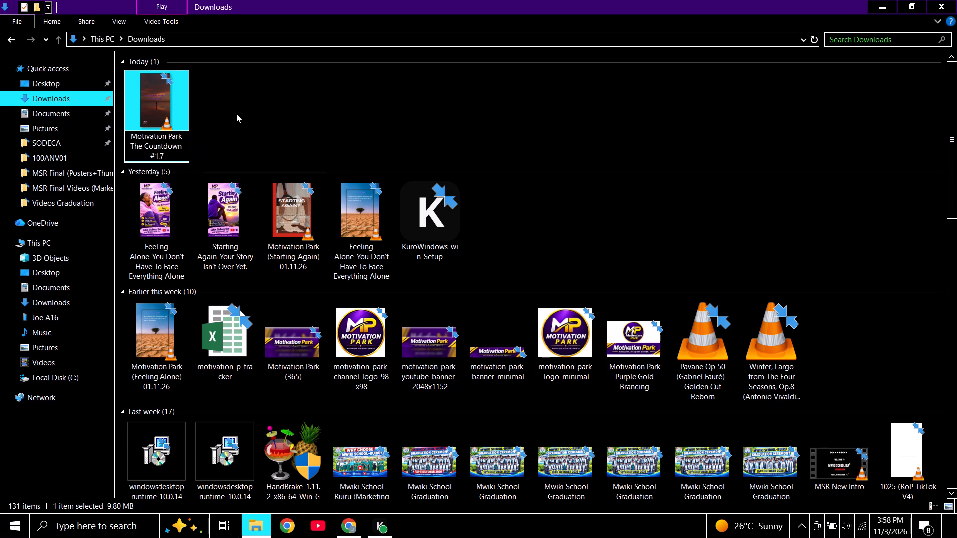
# Play the exported "Motivation Park The Countdown #1.7" video in VLC media player to review it, dismissing the chat notification.
pyautogui.click(168, 149)
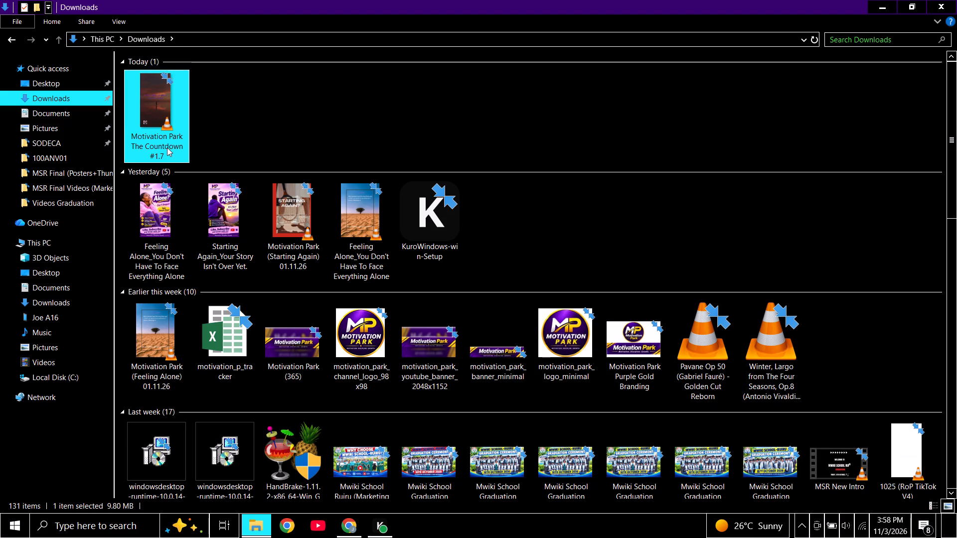
pyautogui.doubleClick(152, 110)
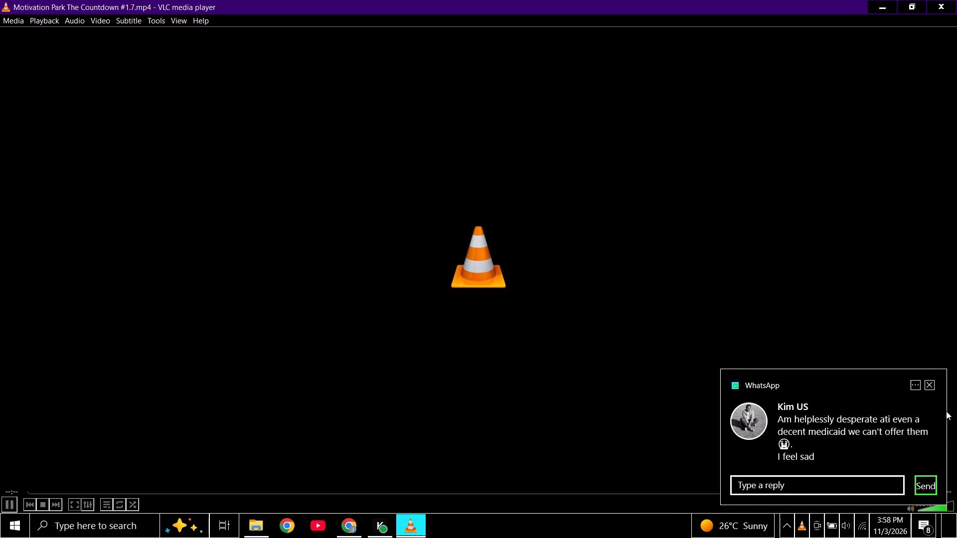
pyautogui.click(932, 384)
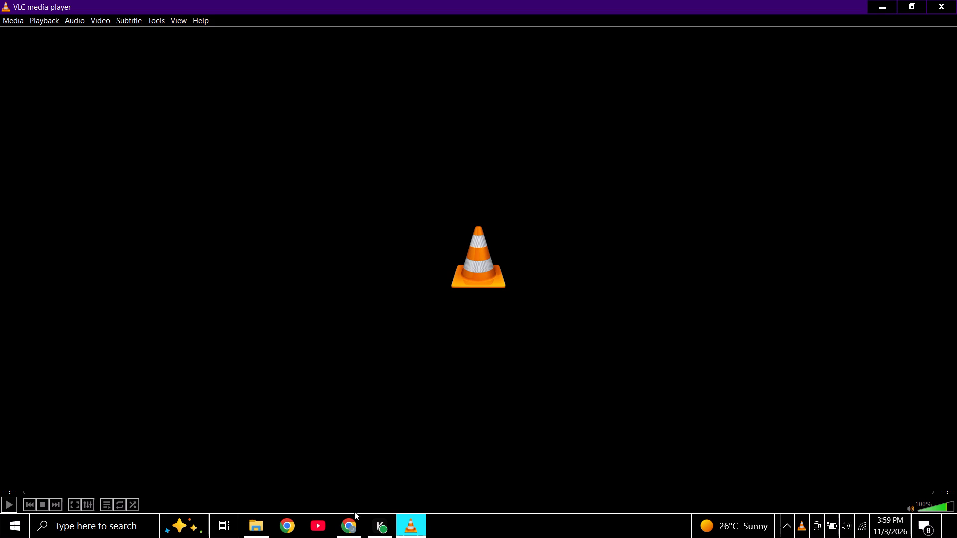
# Play the renamed countdown video in VLC media player to review it, and close the player.
pyautogui.click(4, 507)
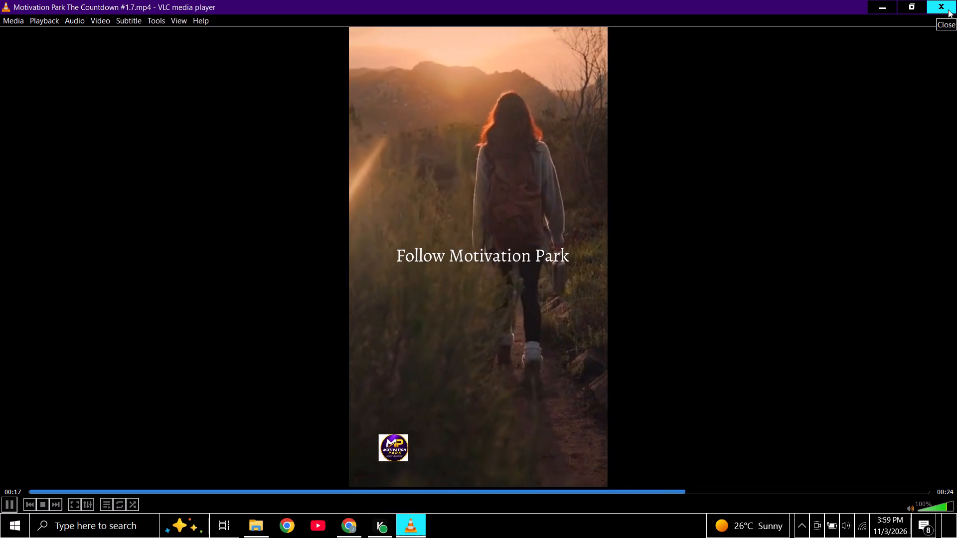
pyautogui.click(948, 9)
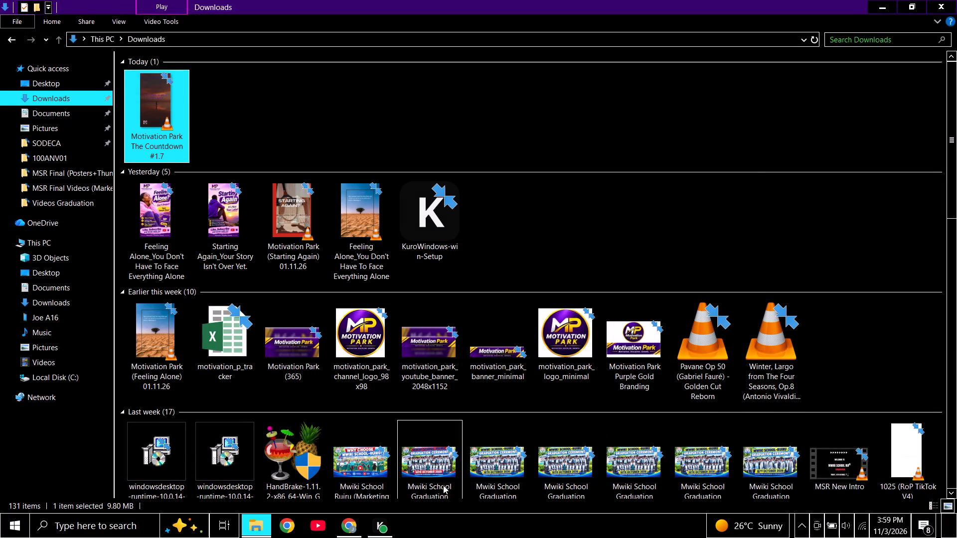
pyautogui.click(360, 482)
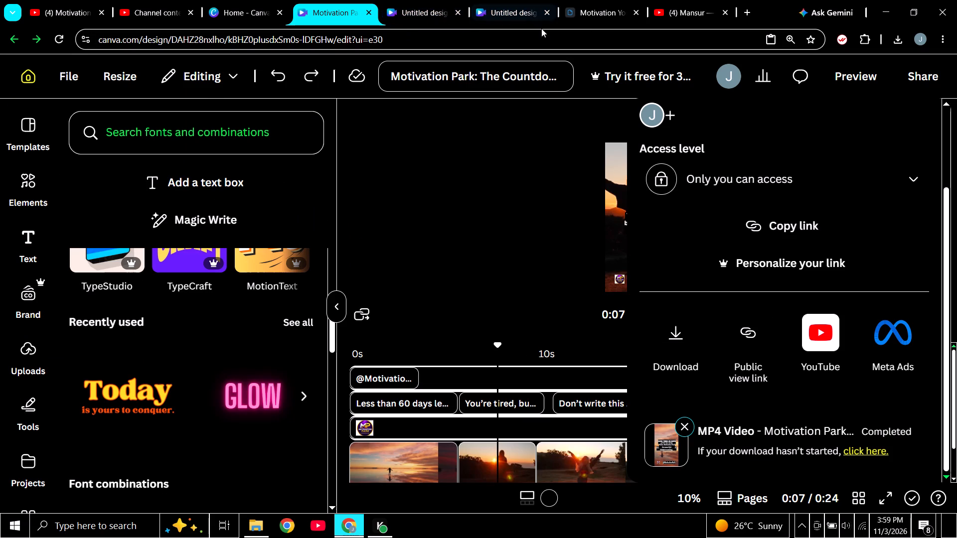
pyautogui.click(505, 8)
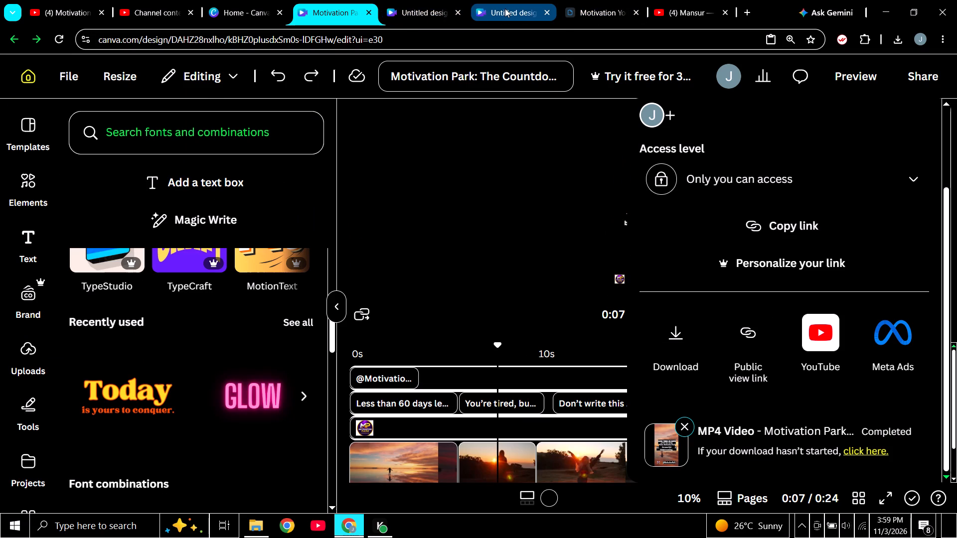
pyautogui.click(505, 8)
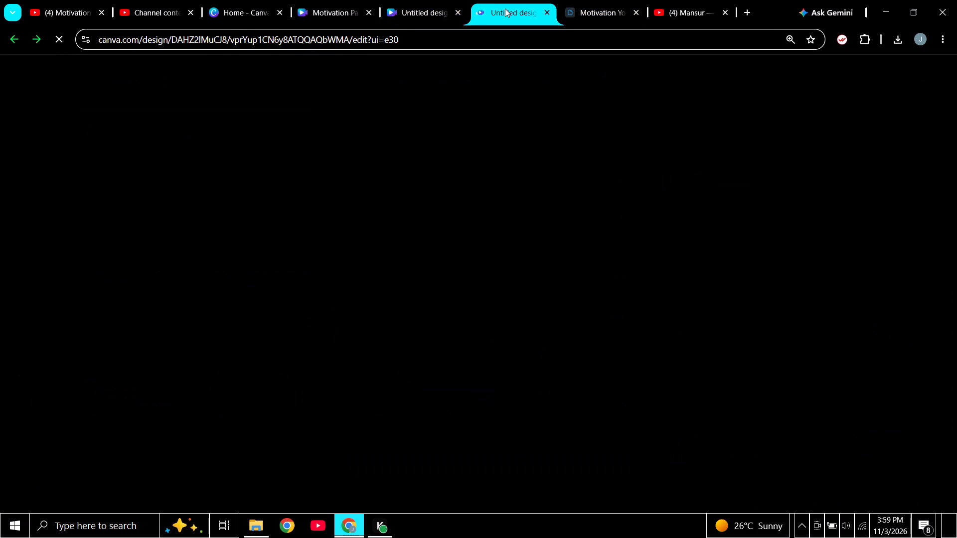